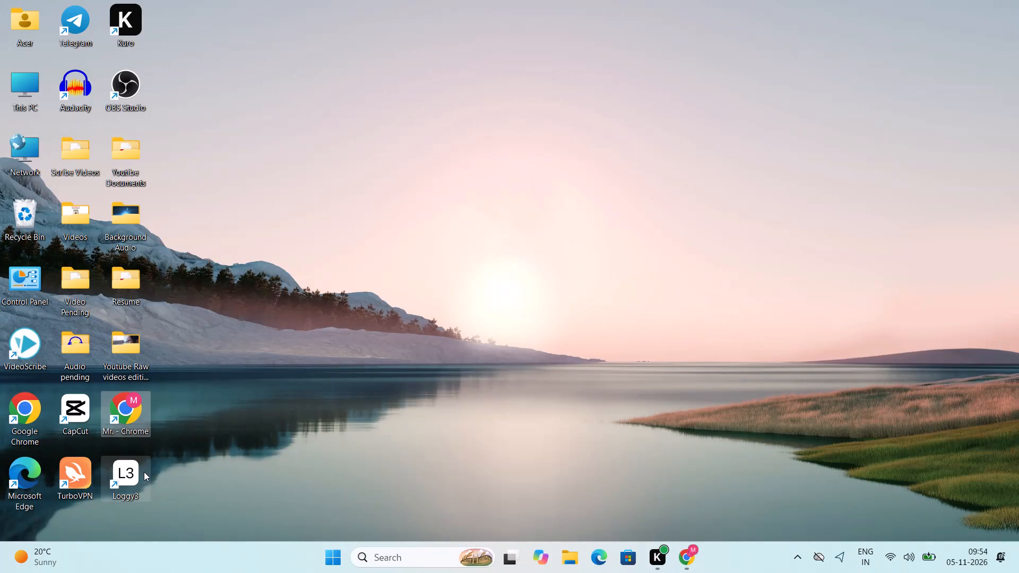
# Launch VideoScribe from the desktop.
pyautogui.tripleClick(34, 336)
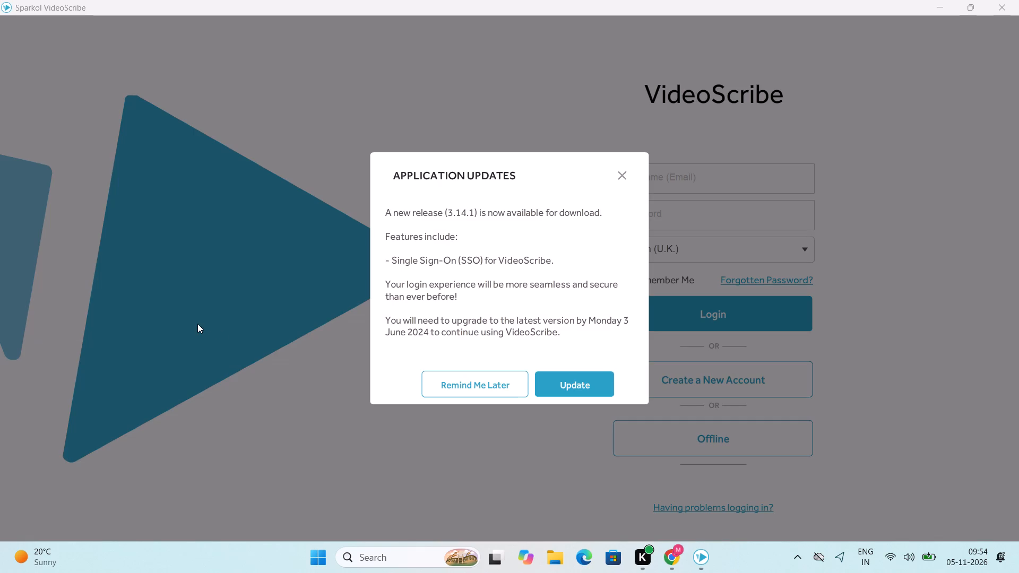
# Postpone the update, open the recent scribe untitled (7) in offline mode, and play it from the start.
pyautogui.click(425, 388)
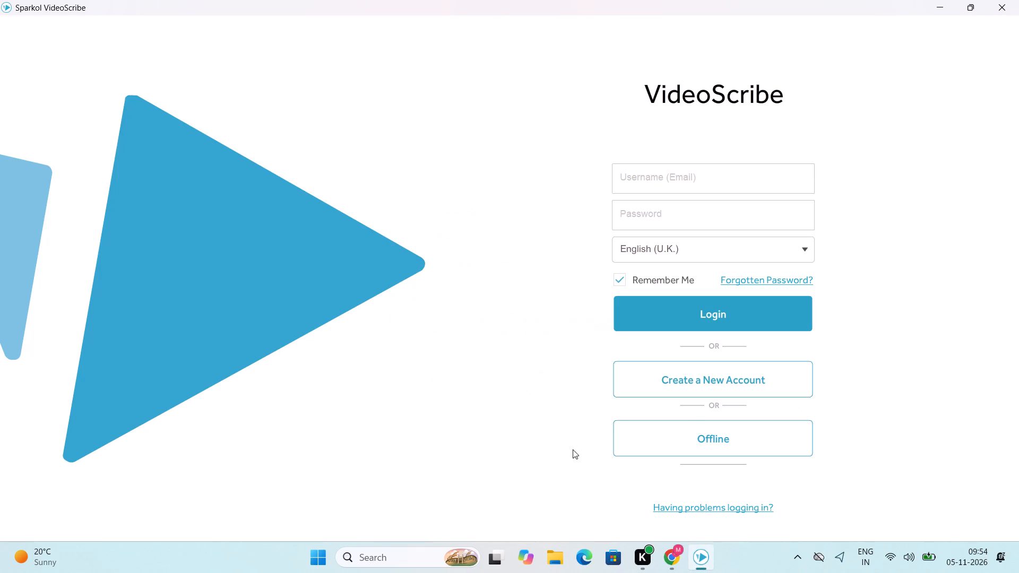
pyautogui.click(683, 450)
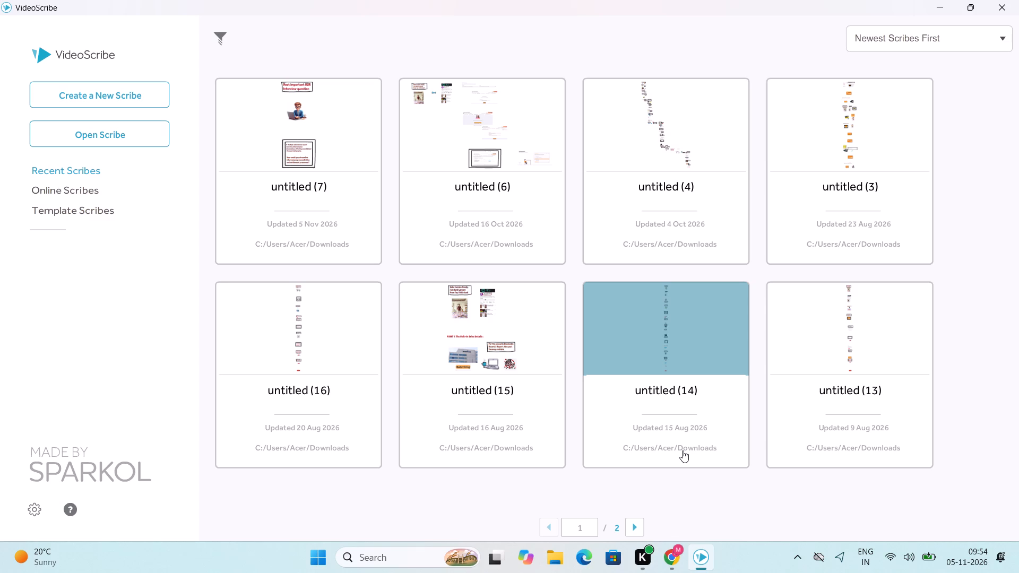
pyautogui.click(343, 159)
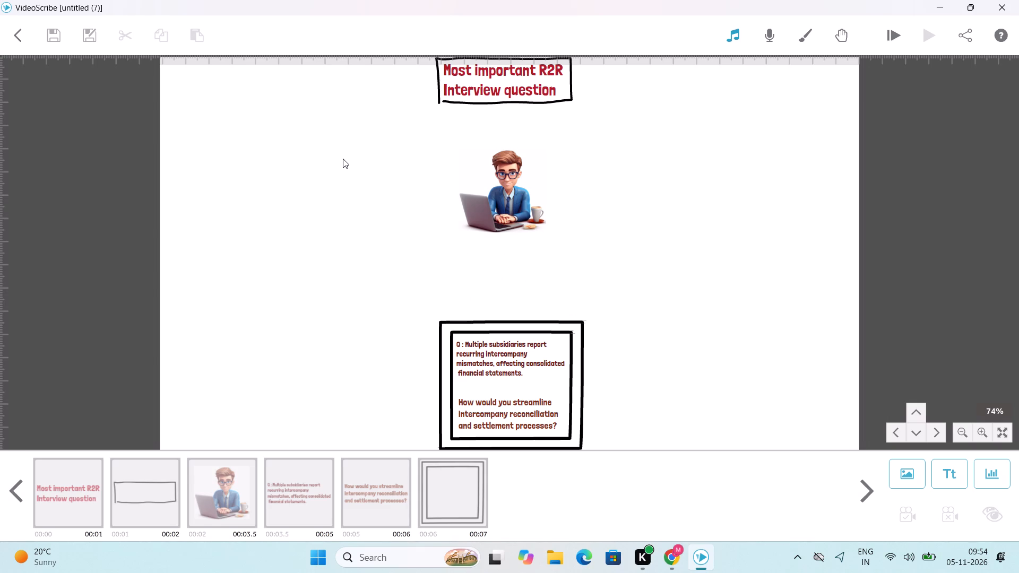
pyautogui.click(881, 36)
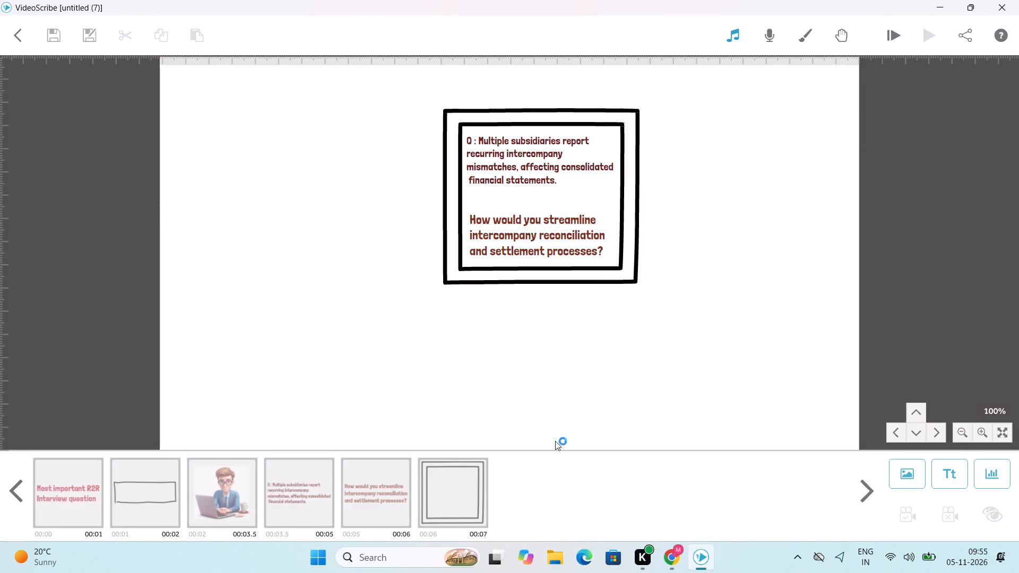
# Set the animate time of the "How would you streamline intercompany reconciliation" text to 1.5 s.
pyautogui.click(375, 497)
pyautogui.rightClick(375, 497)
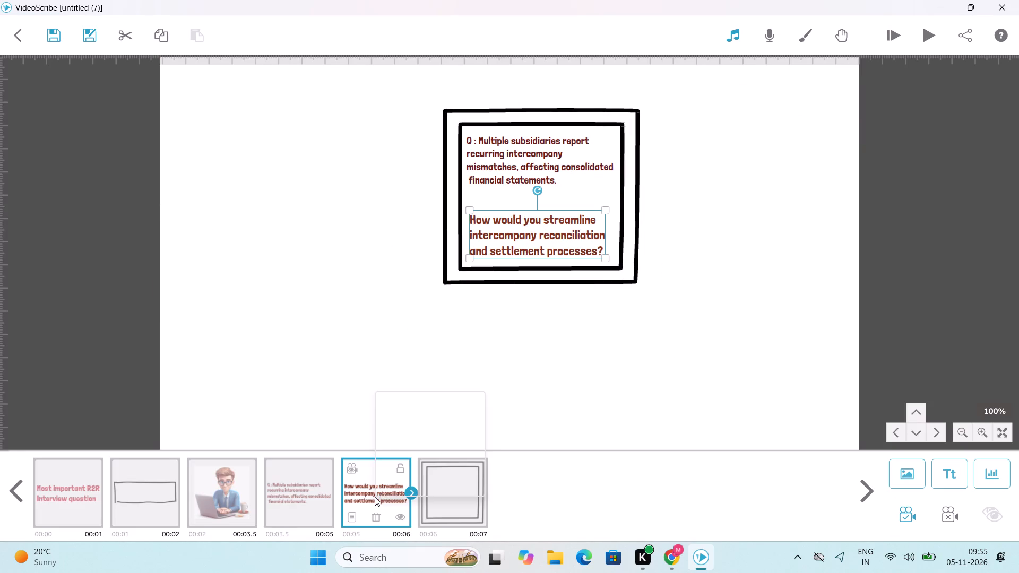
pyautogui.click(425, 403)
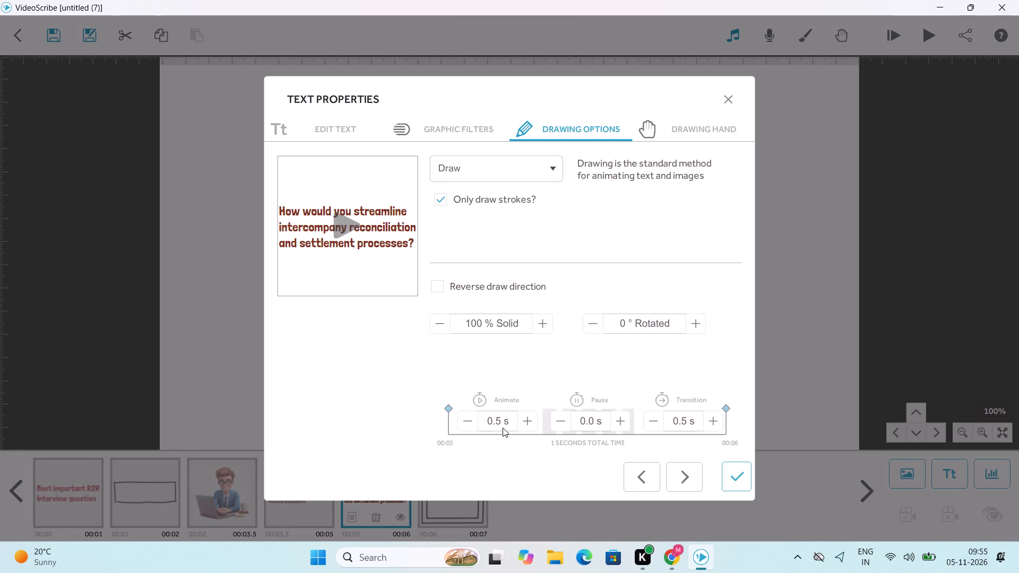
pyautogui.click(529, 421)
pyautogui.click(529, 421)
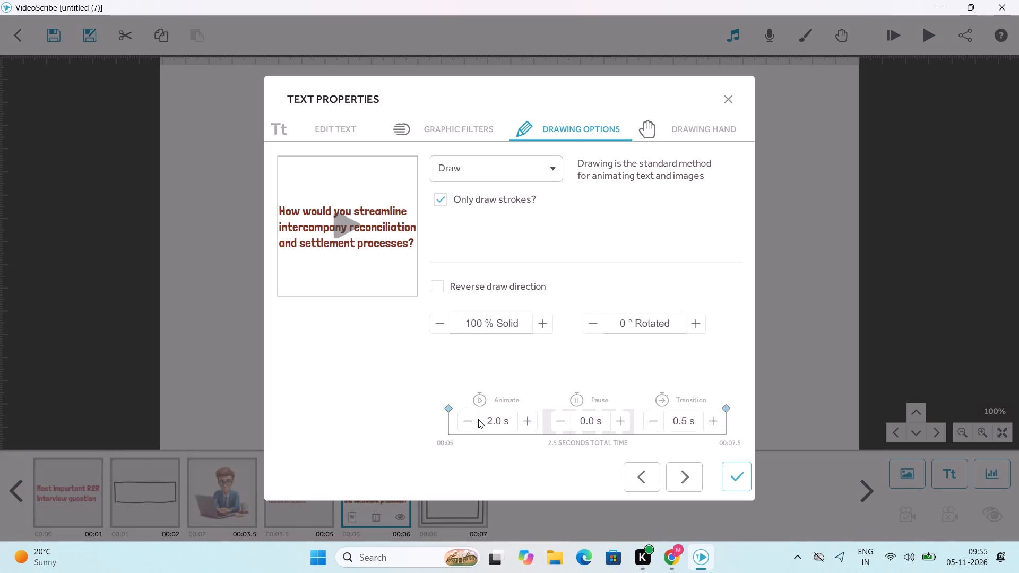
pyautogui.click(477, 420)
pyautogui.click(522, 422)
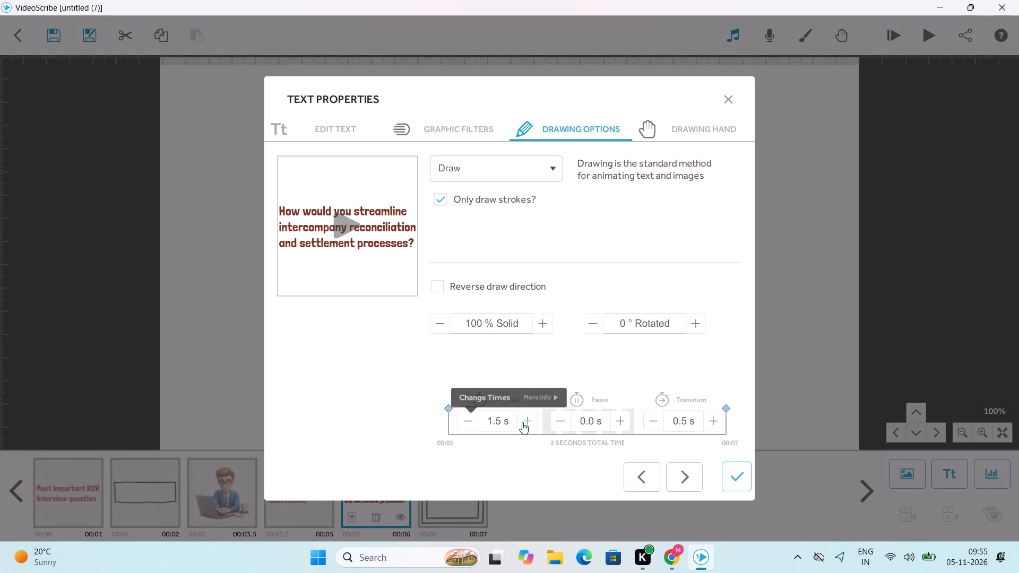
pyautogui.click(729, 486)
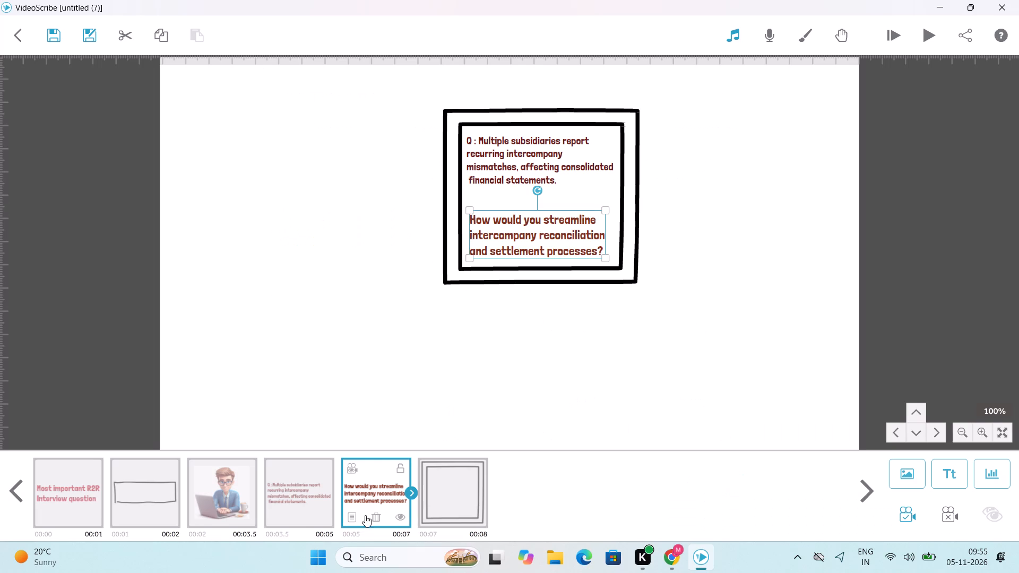
# Set the animate time of the "Q : Multiple subsidiaries report" text to 2.0 s and play the scribe from the start.
pyautogui.click(312, 498)
pyautogui.rightClick(312, 498)
pyautogui.click(364, 401)
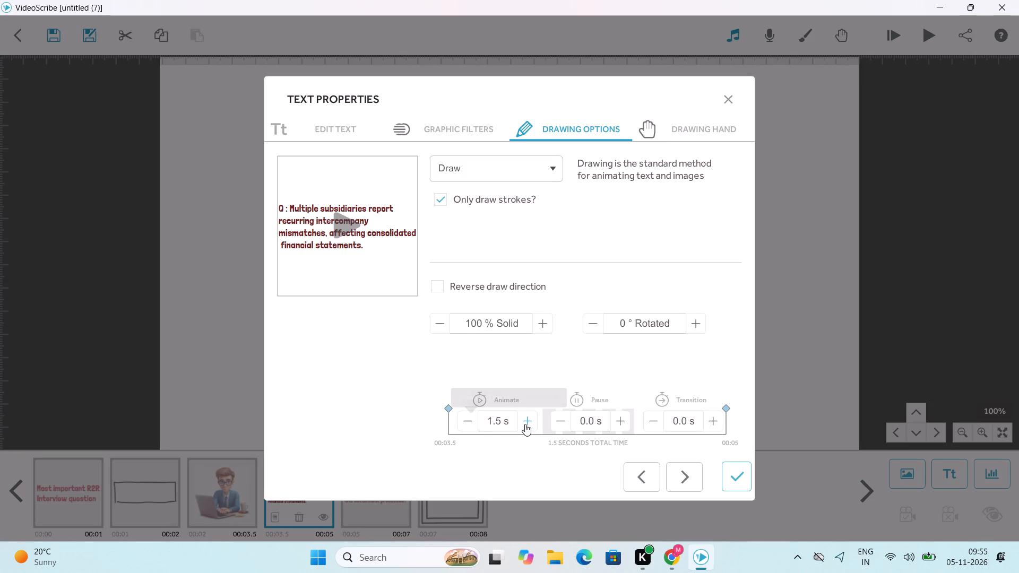
pyautogui.click(525, 424)
pyautogui.click(471, 426)
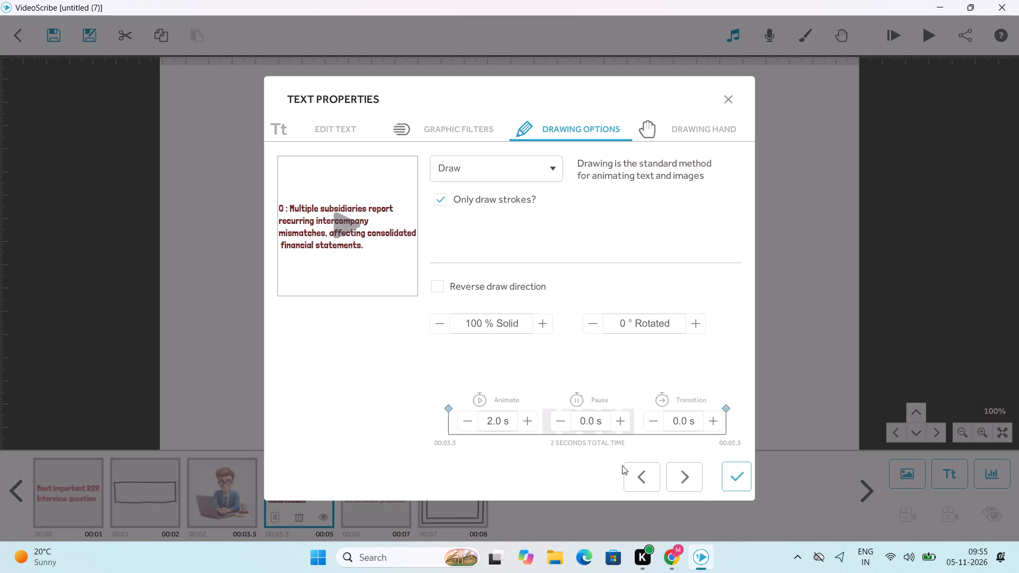
pyautogui.click(735, 486)
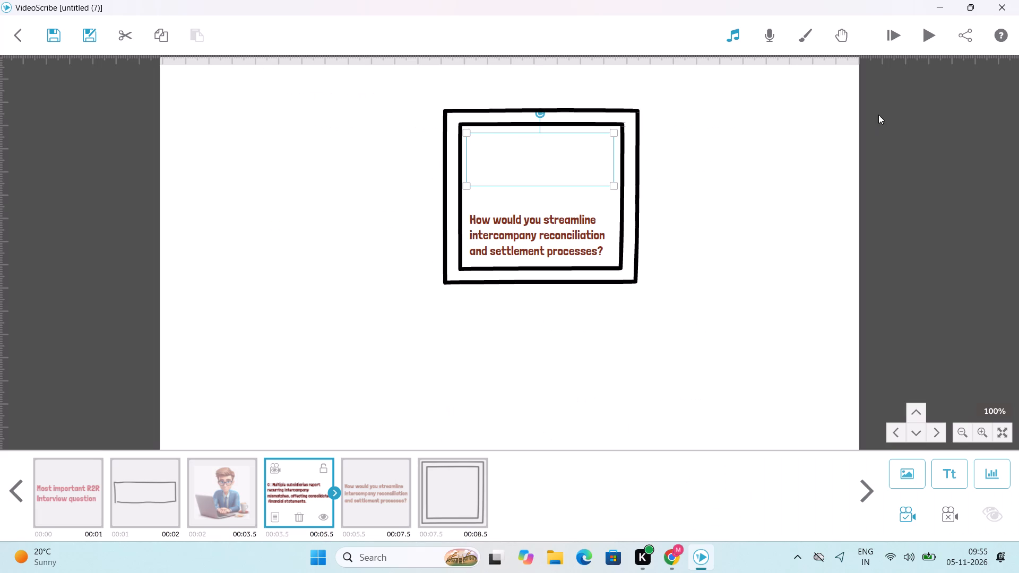
pyautogui.click(902, 36)
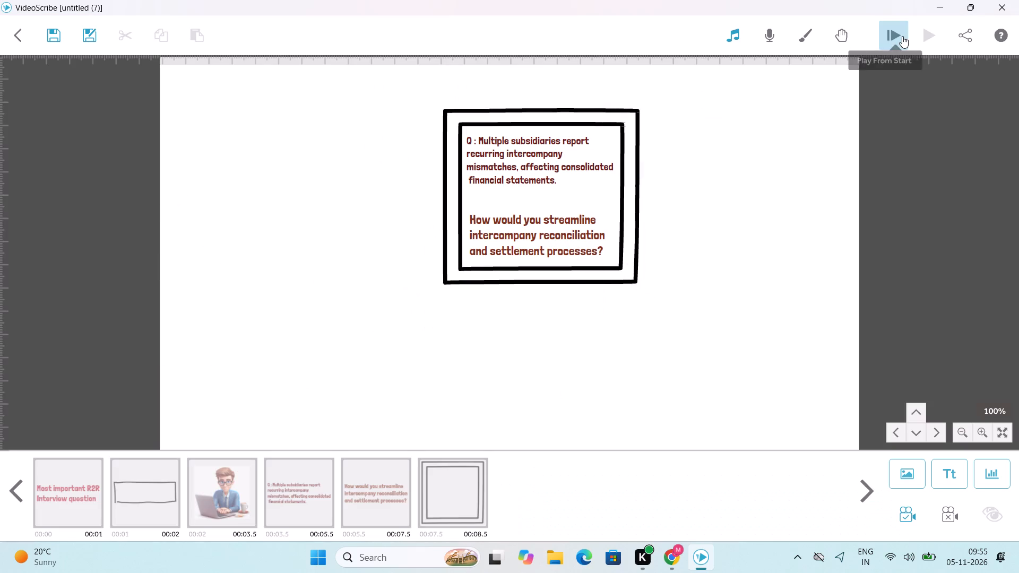
# Set the animate time of the "How would you streamline" text to 3.0 s and preview the scribe from that element.
pyautogui.click(360, 498)
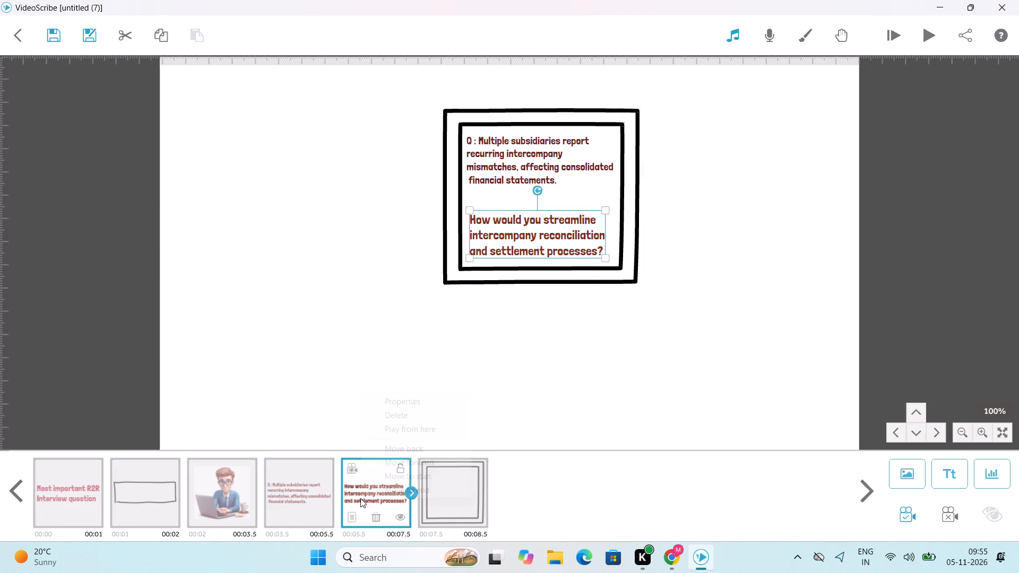
pyautogui.rightClick(360, 498)
pyautogui.click(405, 400)
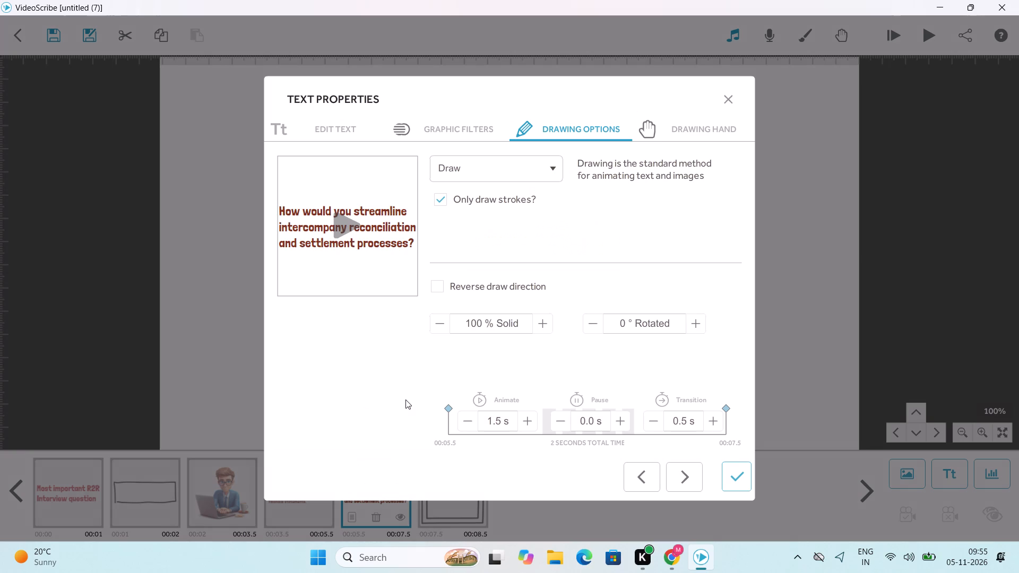
pyautogui.click(522, 424)
pyautogui.click(522, 424)
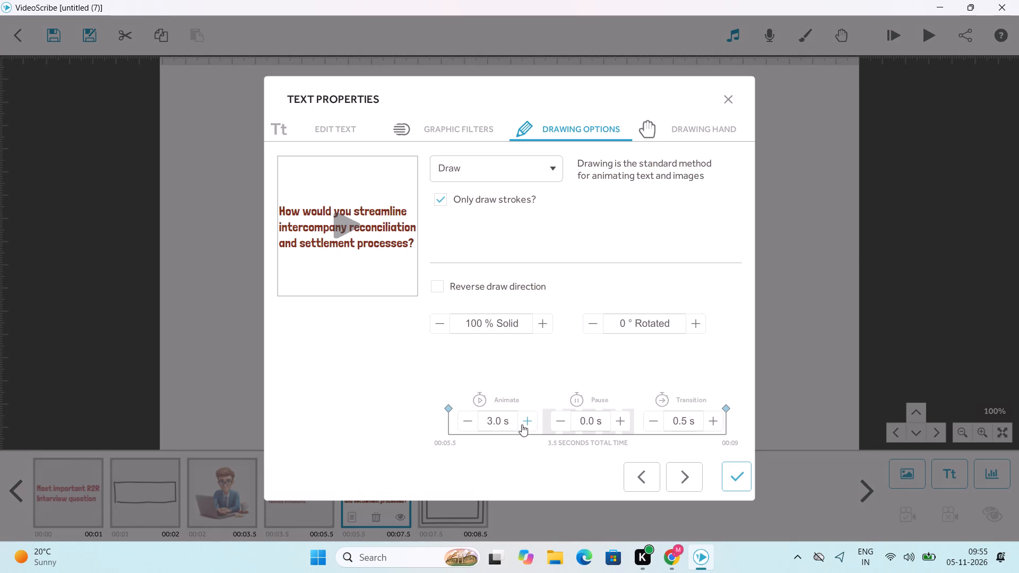
pyautogui.click(744, 470)
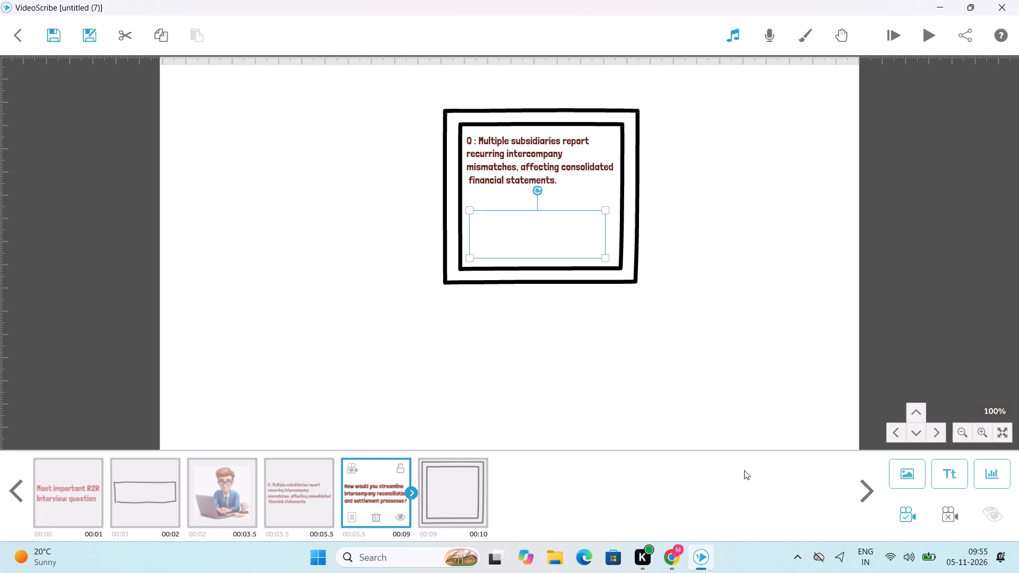
pyautogui.click(918, 40)
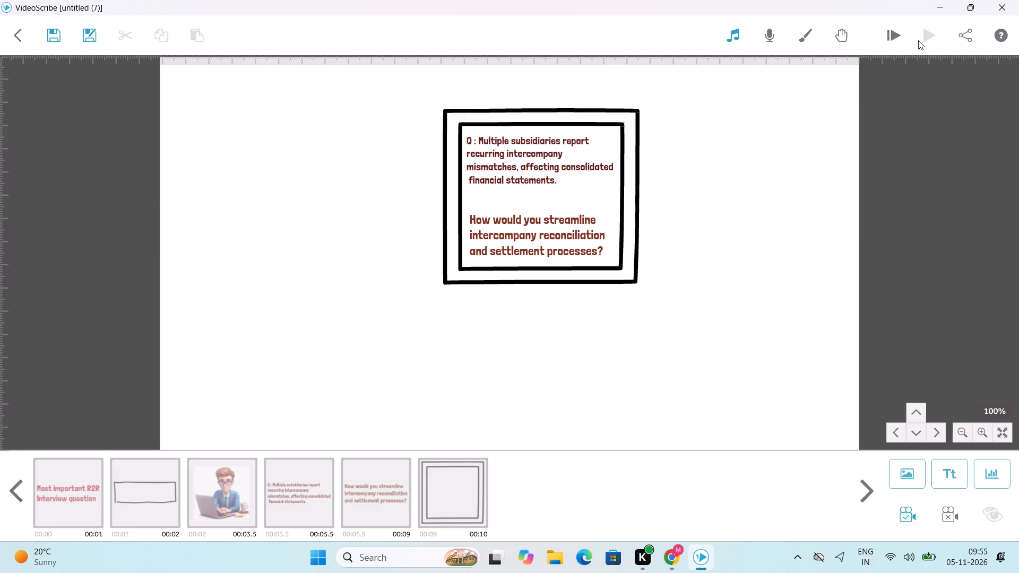
# Set the animate time of the double square frame around the question to 1.0 s and preview from that element.
pyautogui.click(441, 508)
pyautogui.rightClick(441, 508)
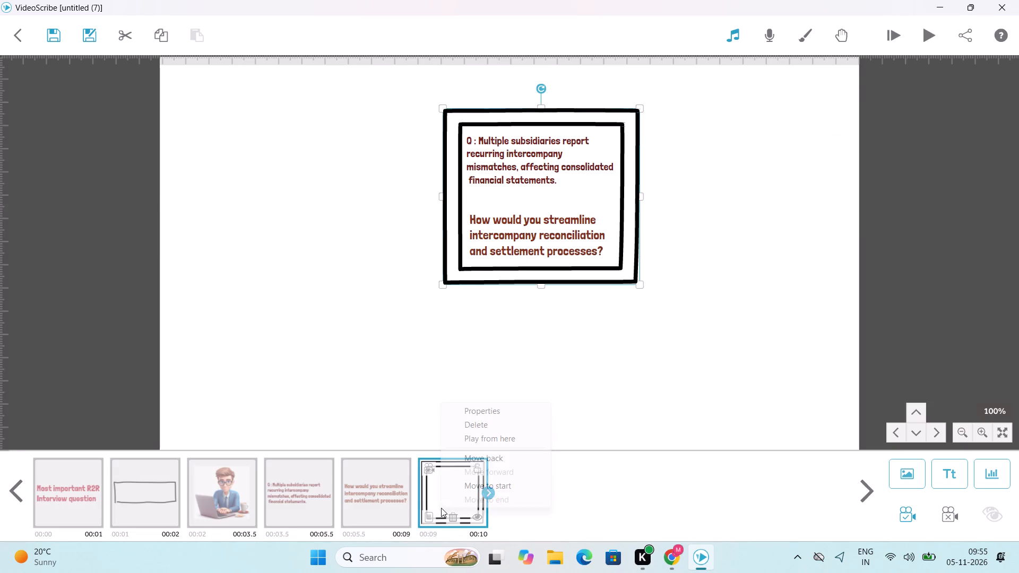
pyautogui.click(476, 410)
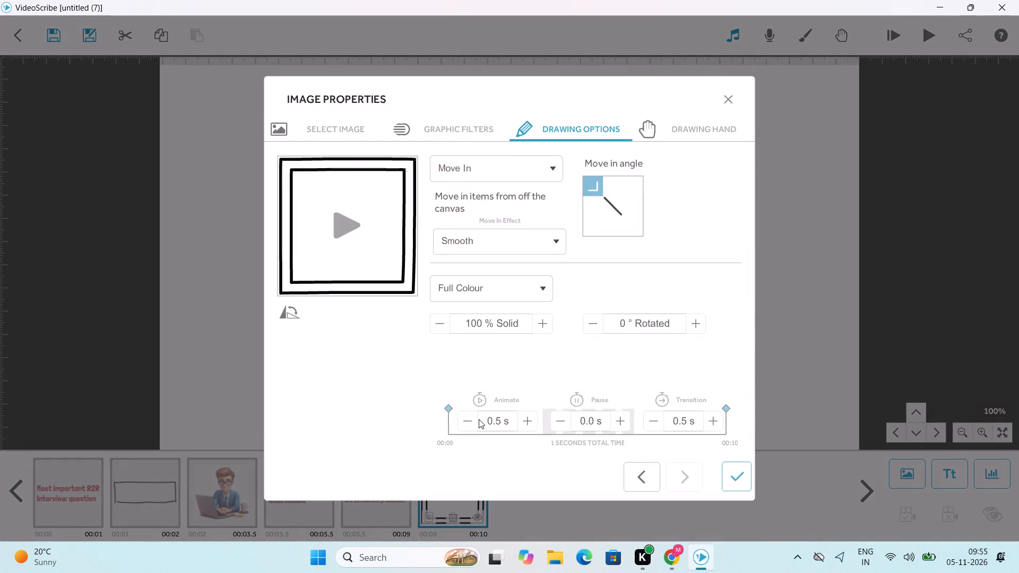
pyautogui.click(532, 423)
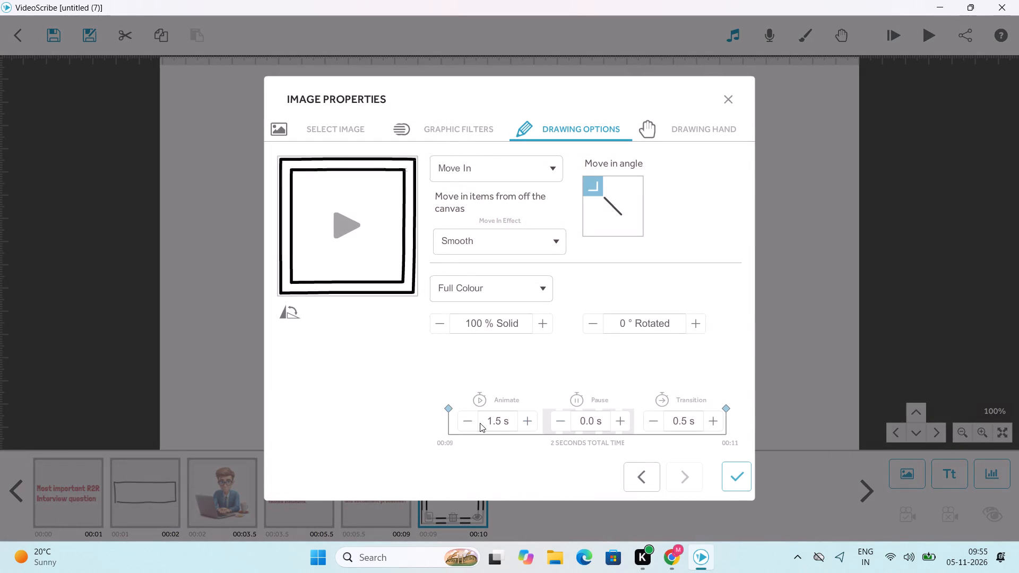
pyautogui.click(473, 418)
pyautogui.click(734, 484)
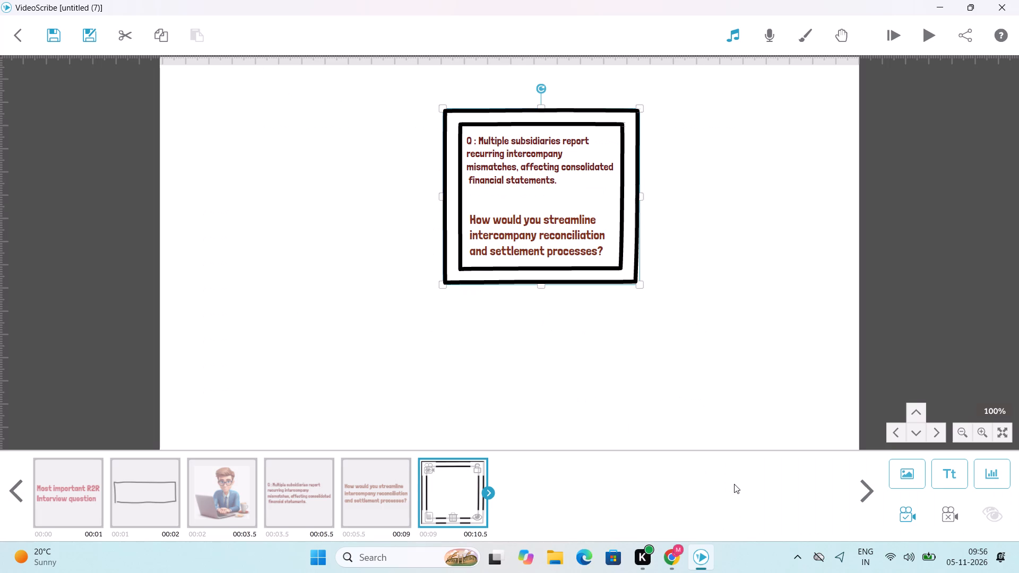
pyautogui.moveTo(932, 50); pyautogui.dragTo(930, 29)
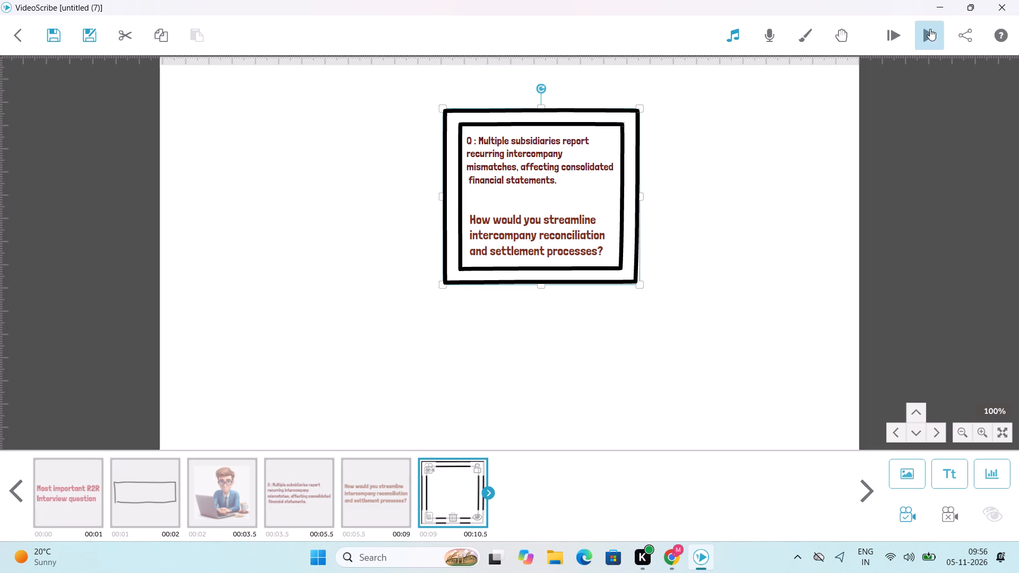
pyautogui.click(930, 29)
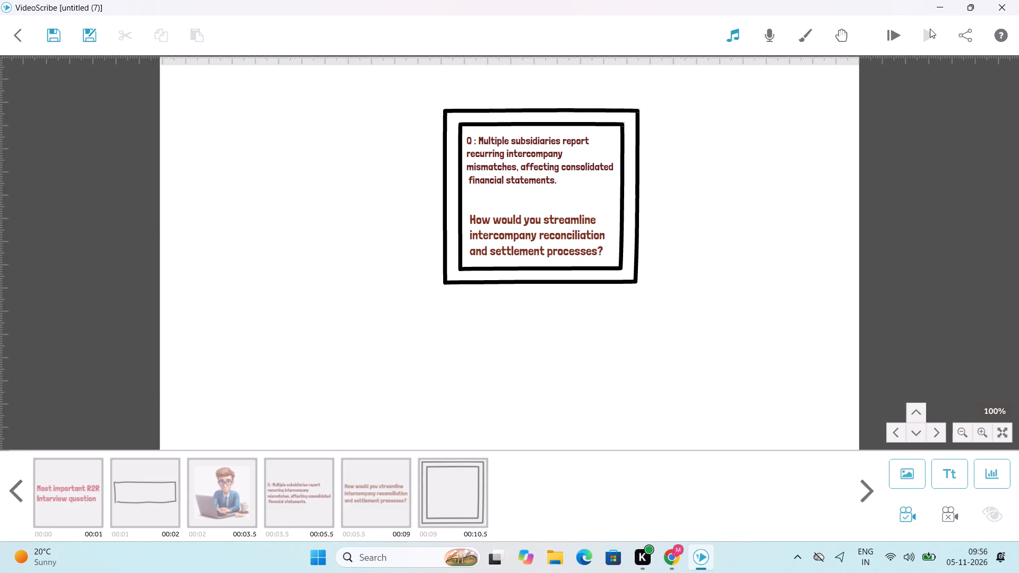
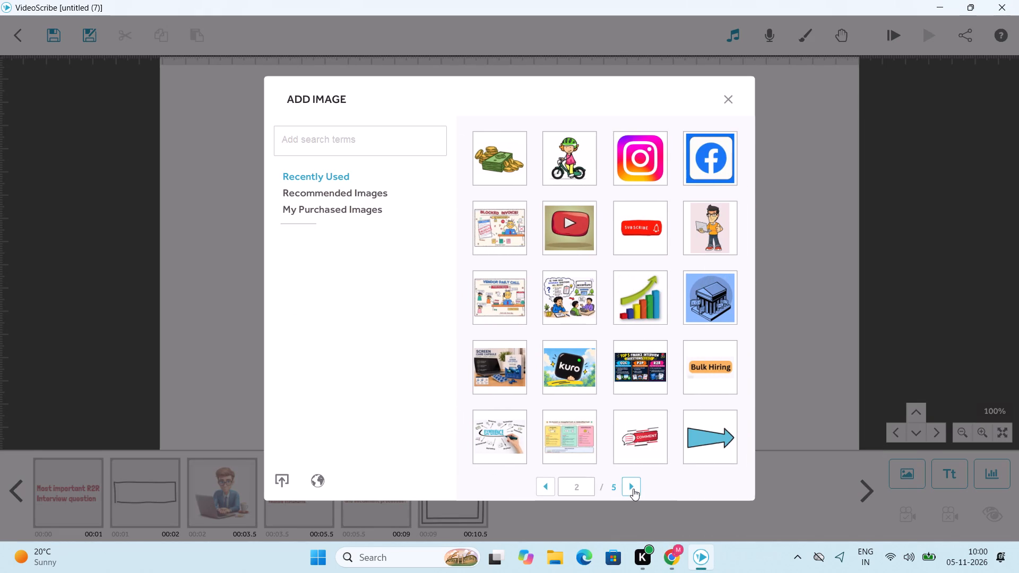
# Add the red ANSWER stamp from the recently used images and shrink it to roughly a quarter of its inserted width.
pyautogui.click(633, 489)
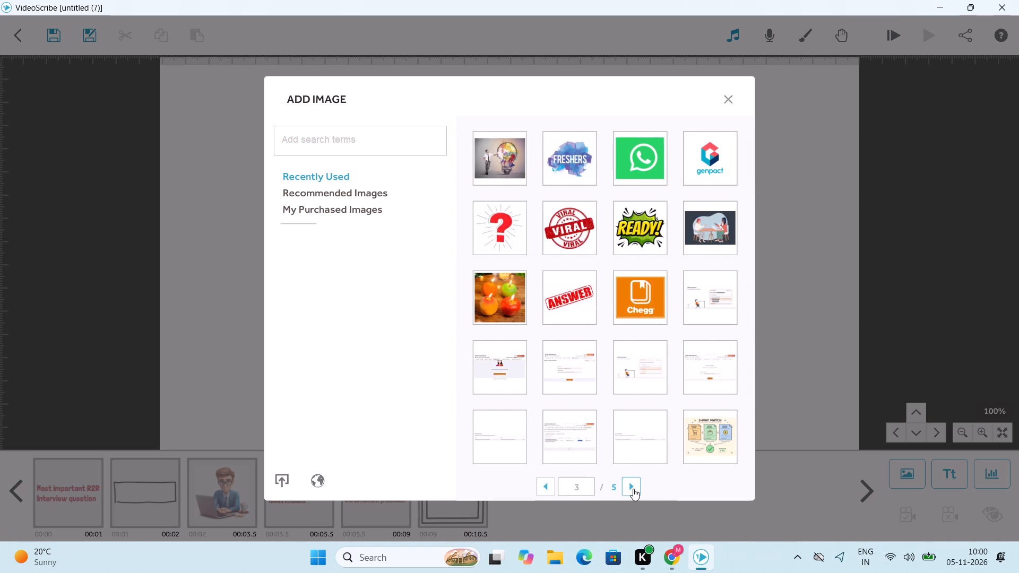
pyautogui.click(571, 285)
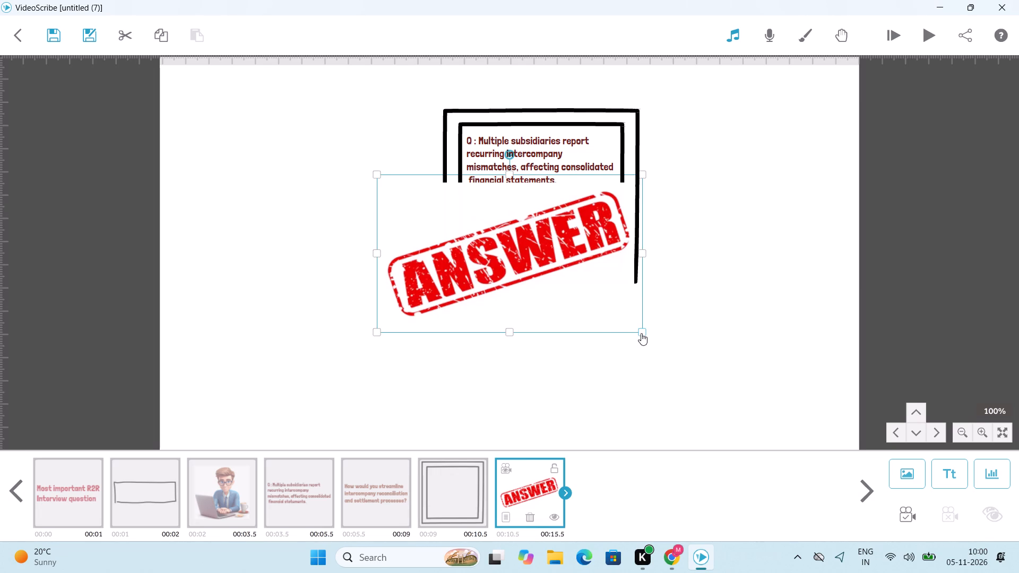
pyautogui.moveTo(641, 333); pyautogui.dragTo(538, 271)
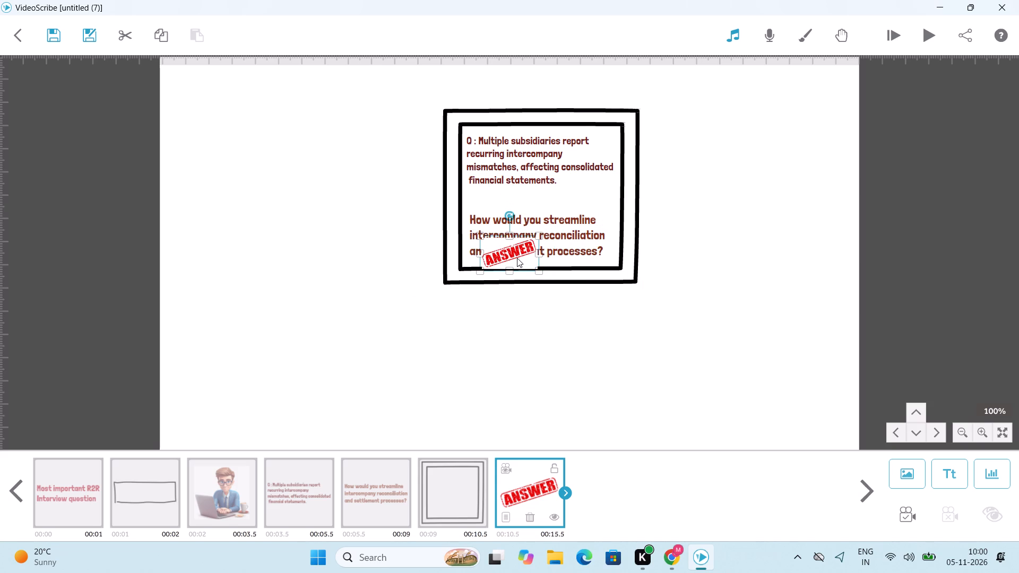
# Move the ANSWER stamp off the question text to just below the double square frame and set its camera to the current position.
pyautogui.moveTo(517, 258); pyautogui.dragTo(495, 314)
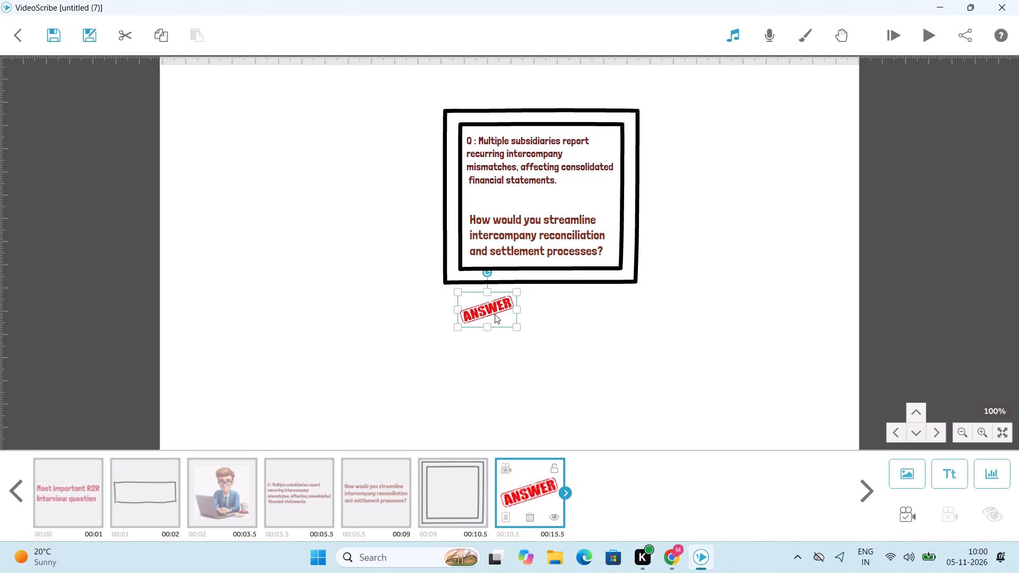
pyautogui.moveTo(495, 314); pyautogui.dragTo(499, 314)
pyautogui.click(908, 521)
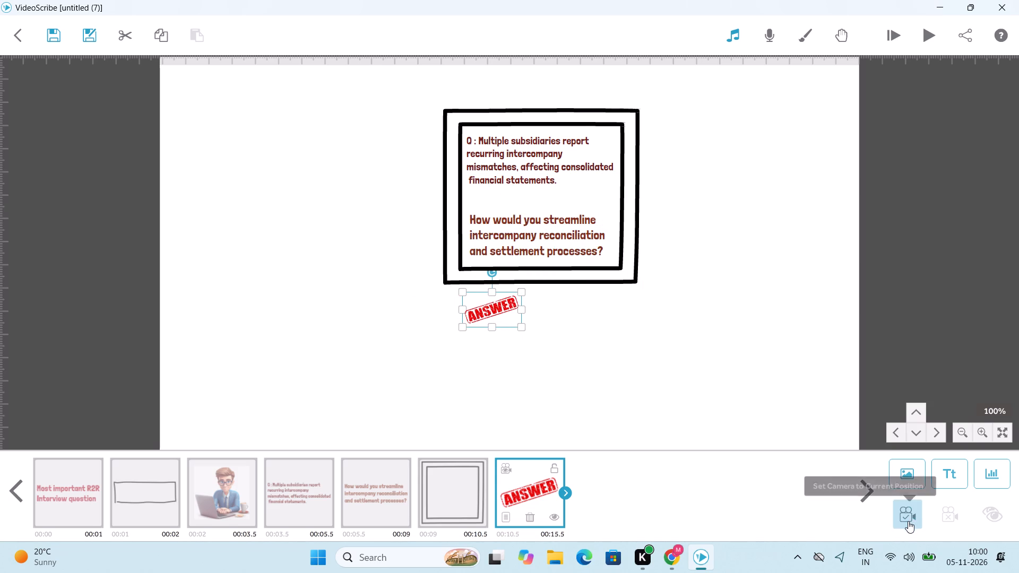
# Set the ANSWER stamp's timing to 0.5 s animate, 0.0 s pause and 0.5 s transition.
pyautogui.rightClick(523, 491)
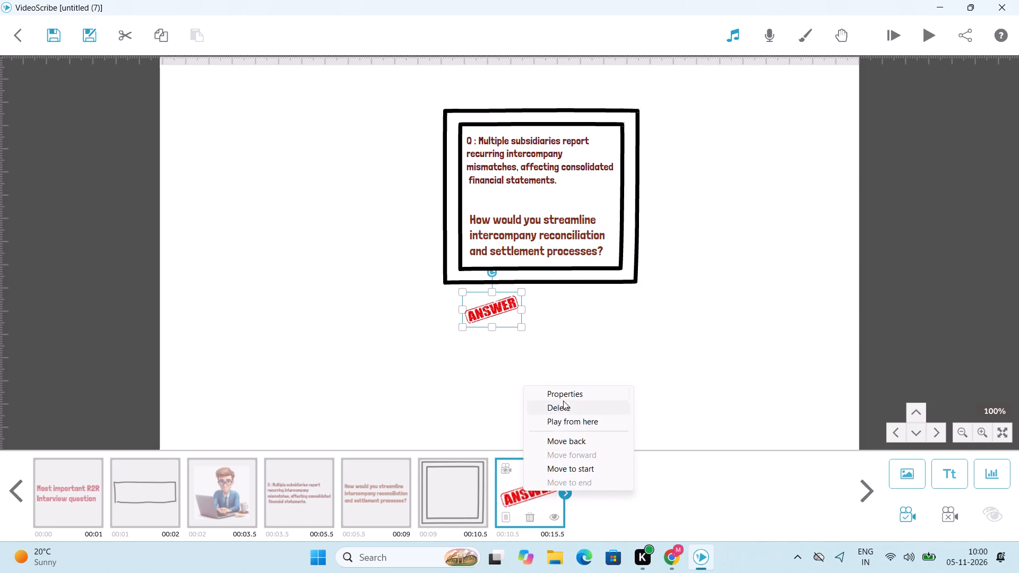
pyautogui.click(563, 398)
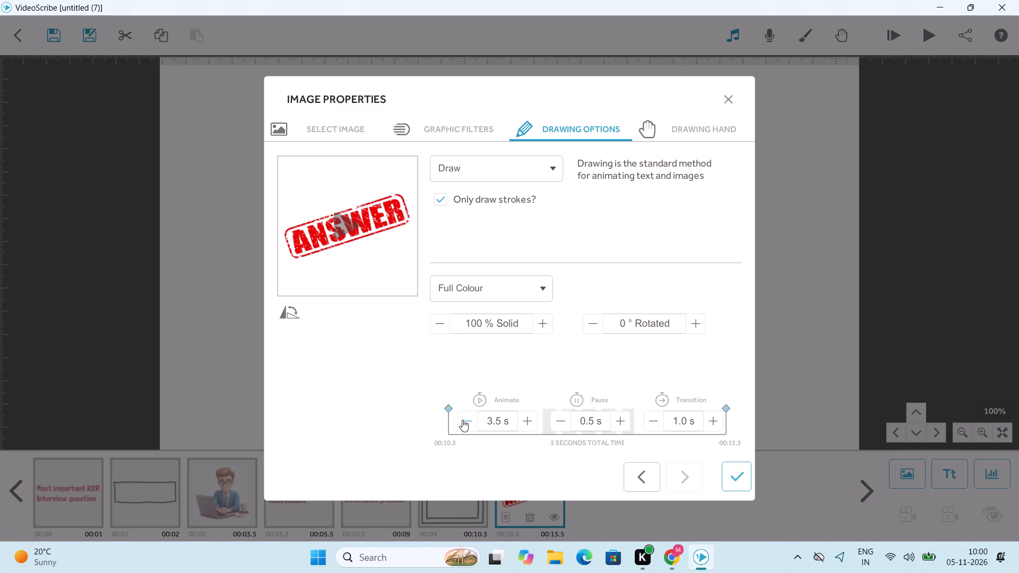
pyautogui.tripleClick(462, 420)
pyautogui.tripleClick(462, 420)
pyautogui.click(462, 420)
pyautogui.click(532, 423)
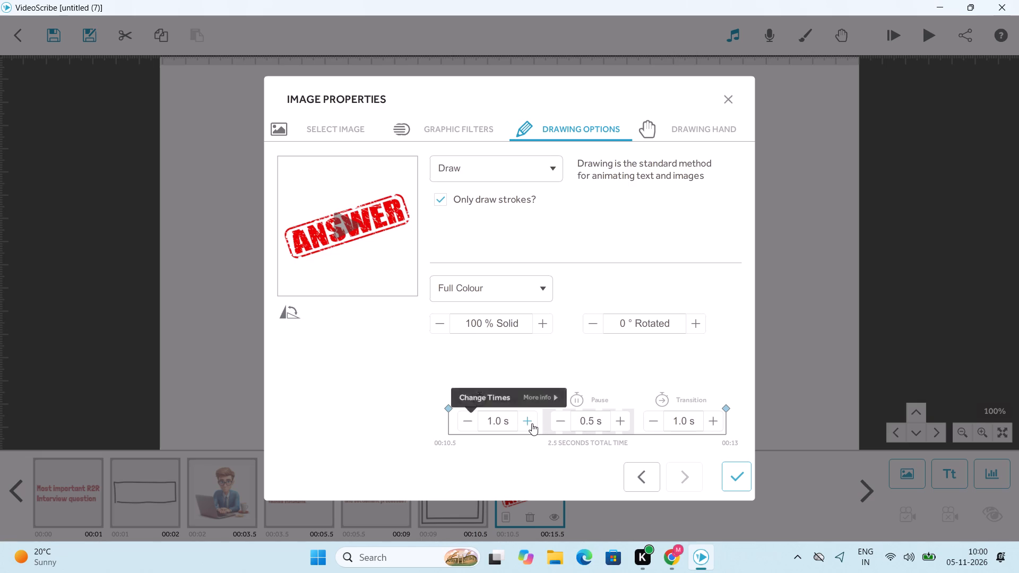
pyautogui.click(467, 420)
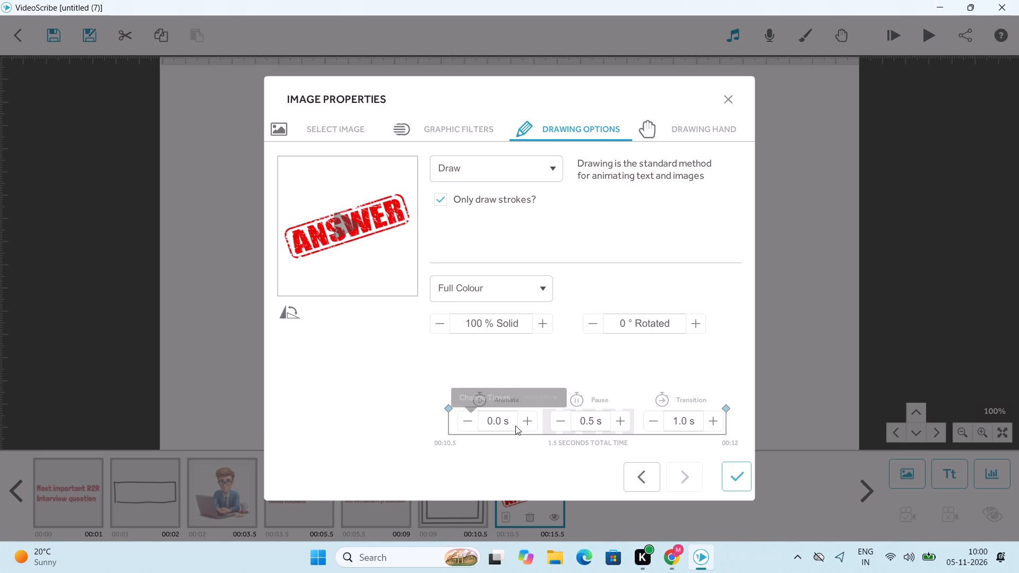
pyautogui.click(523, 426)
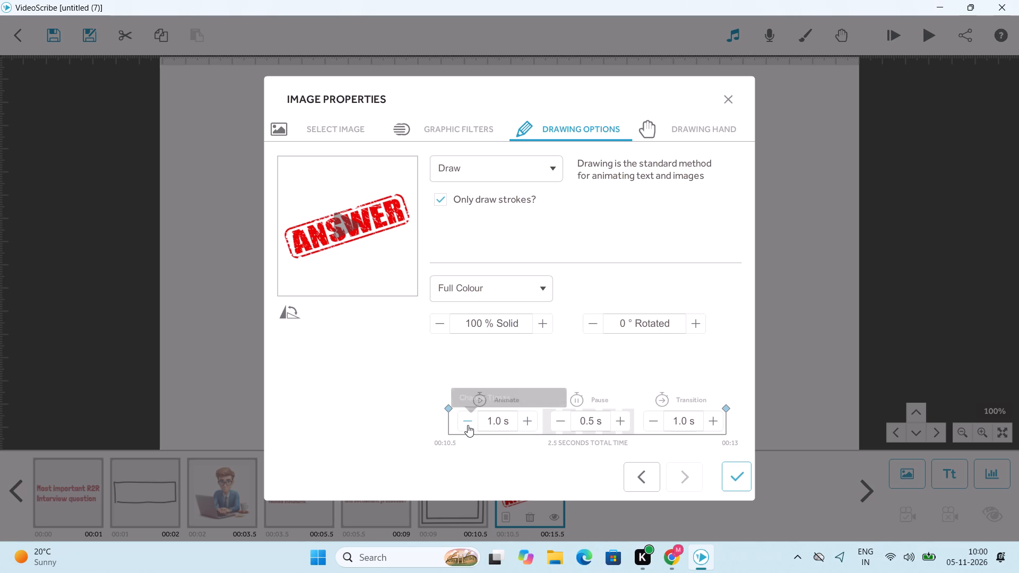
pyautogui.click(468, 425)
pyautogui.click(528, 423)
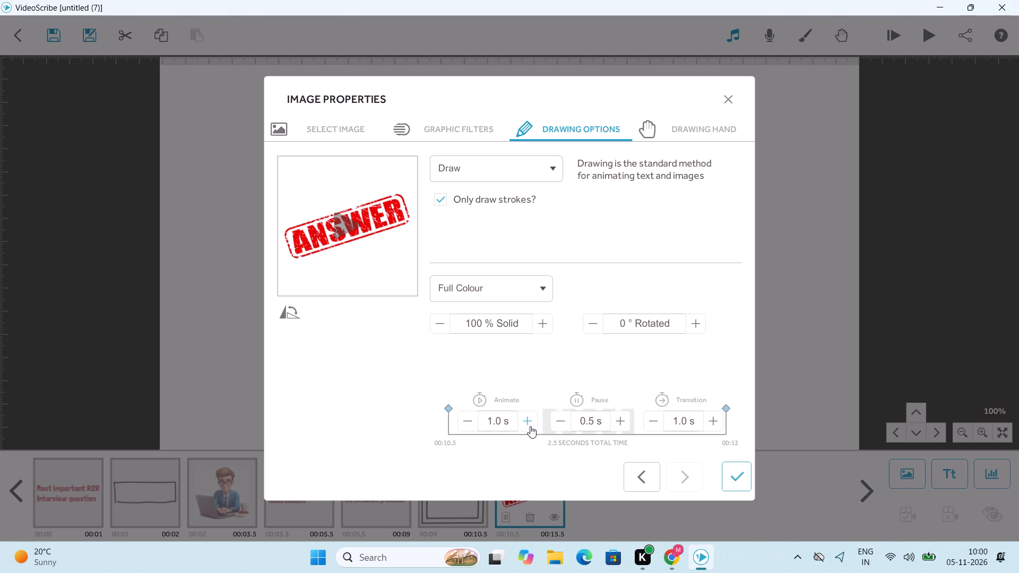
pyautogui.click(468, 425)
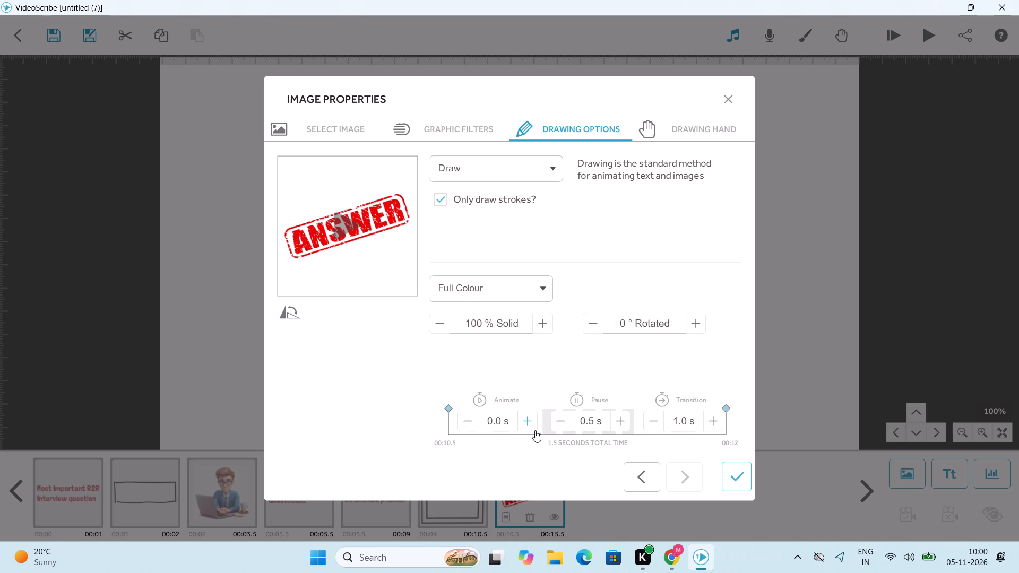
pyautogui.click(530, 426)
pyautogui.click(569, 423)
pyautogui.click(658, 426)
pyautogui.click(737, 481)
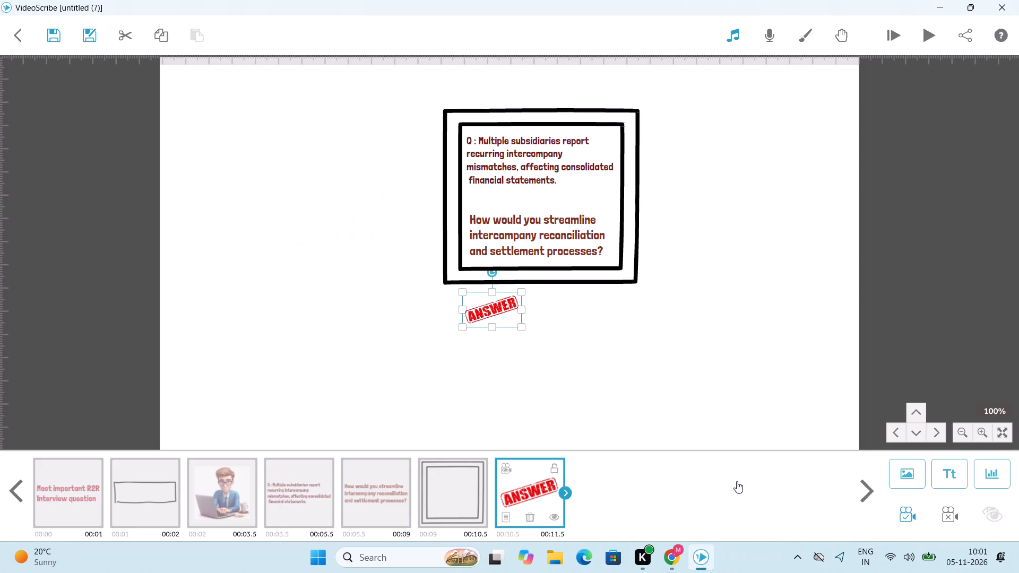
# Change the ANSWER stamp's animation to Move In, with the move-in angle from the upper-left corner.
pyautogui.rightClick(522, 492)
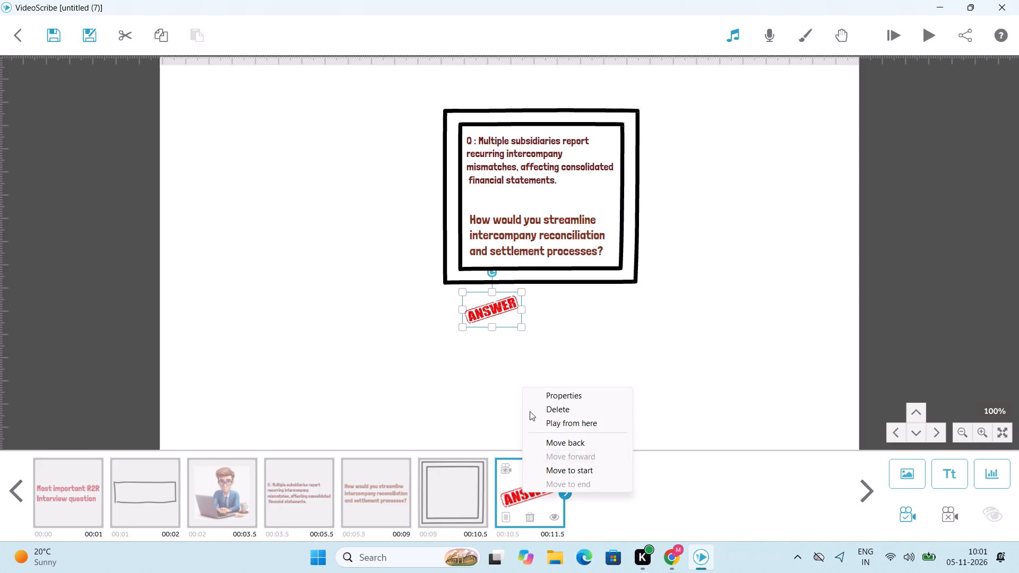
pyautogui.click(551, 396)
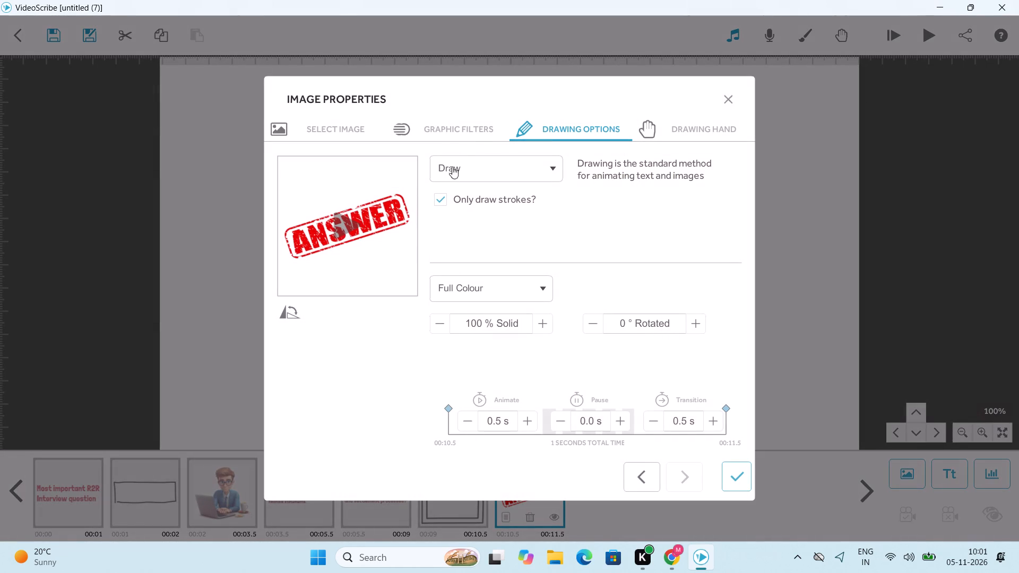
pyautogui.click(470, 131)
pyautogui.click(549, 168)
pyautogui.click(453, 220)
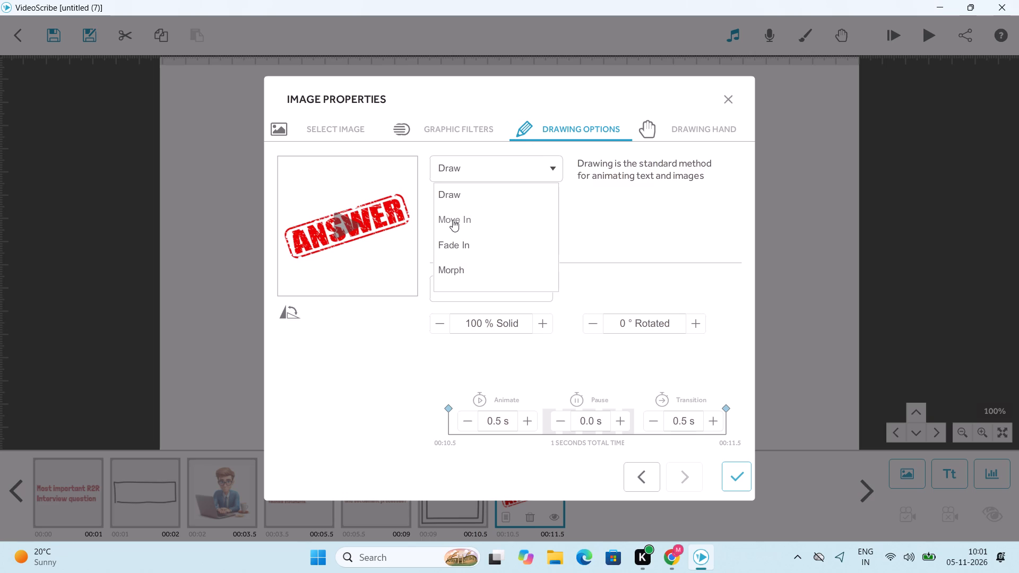
pyautogui.click(587, 189)
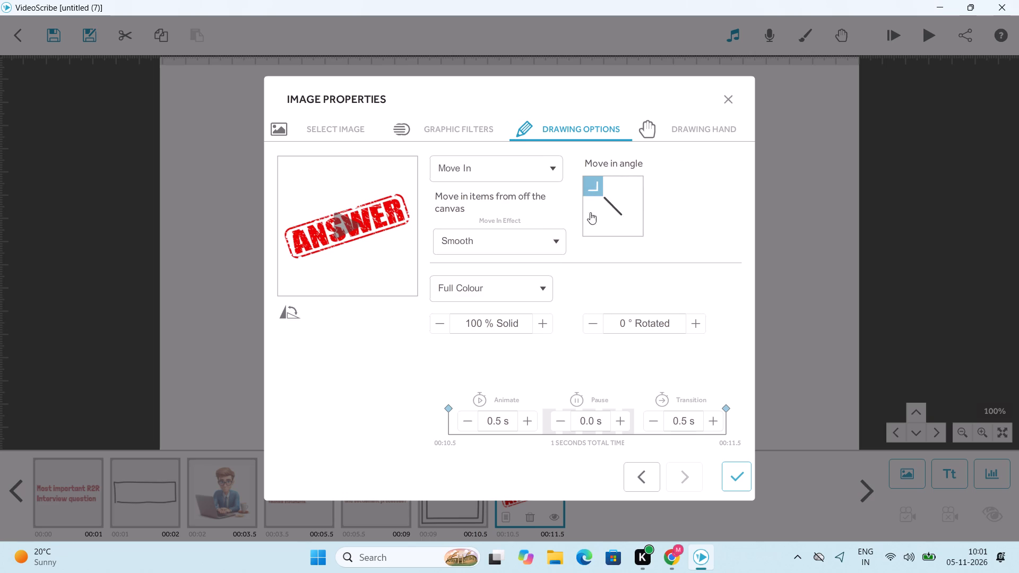
# Apply the edited image properties to the ANSWER stamp and return to the canvas.
pyautogui.click(735, 479)
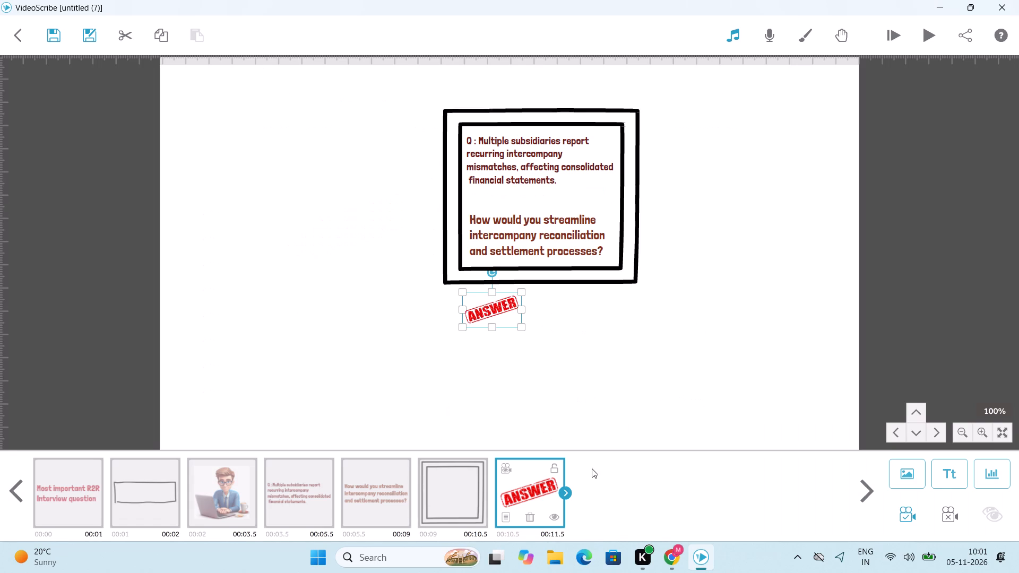
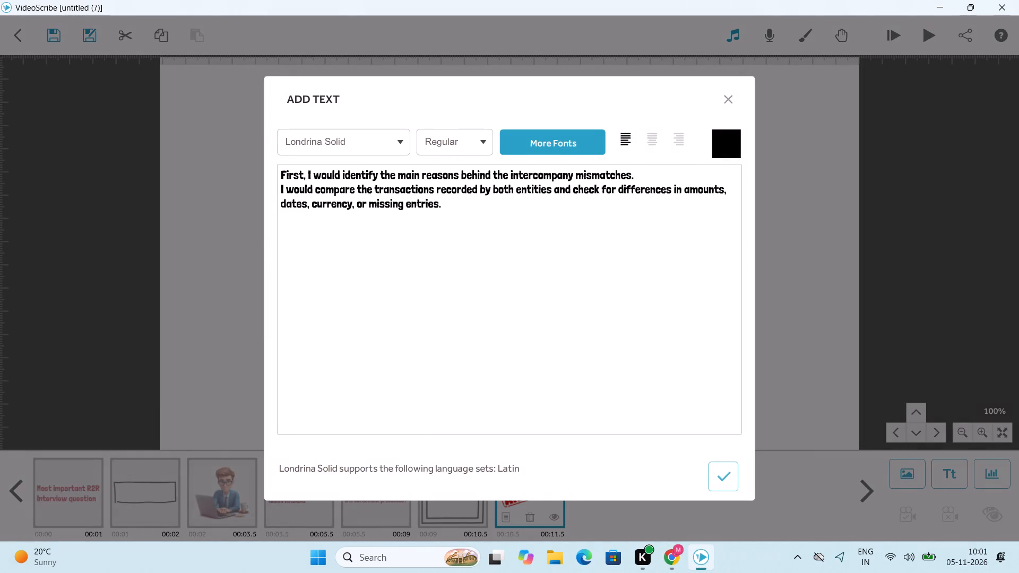
# Break the first sentence of the new answer text onto a new line after "First, I would identify".
pyautogui.click(381, 175)
pyautogui.press('Return')
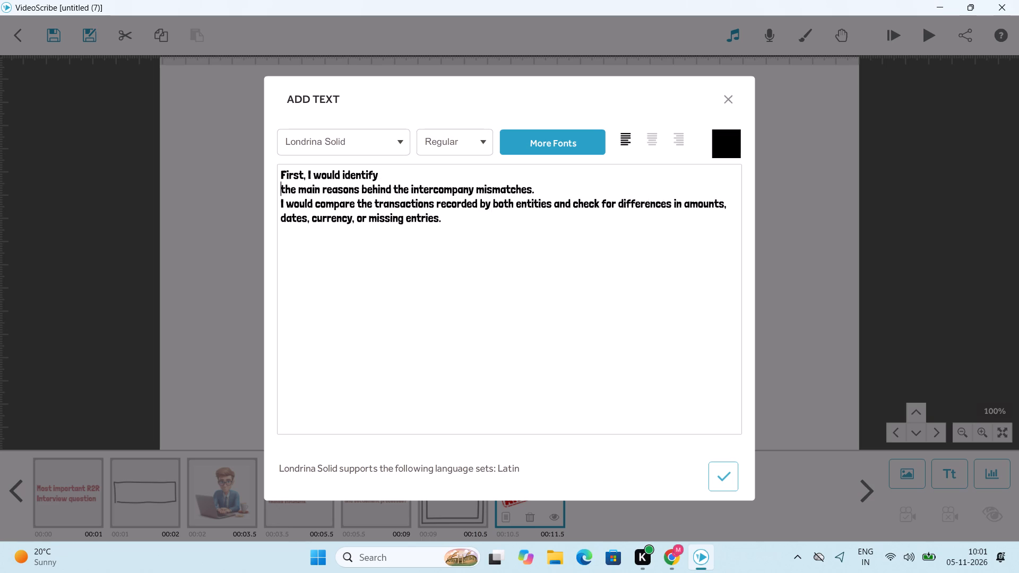
# Break the answer text before "the intercompany mismatches.", cut the "I would compare the transactions…" sentence out, and add the text to the canvas.
pyautogui.click(394, 188)
pyautogui.press('Return')
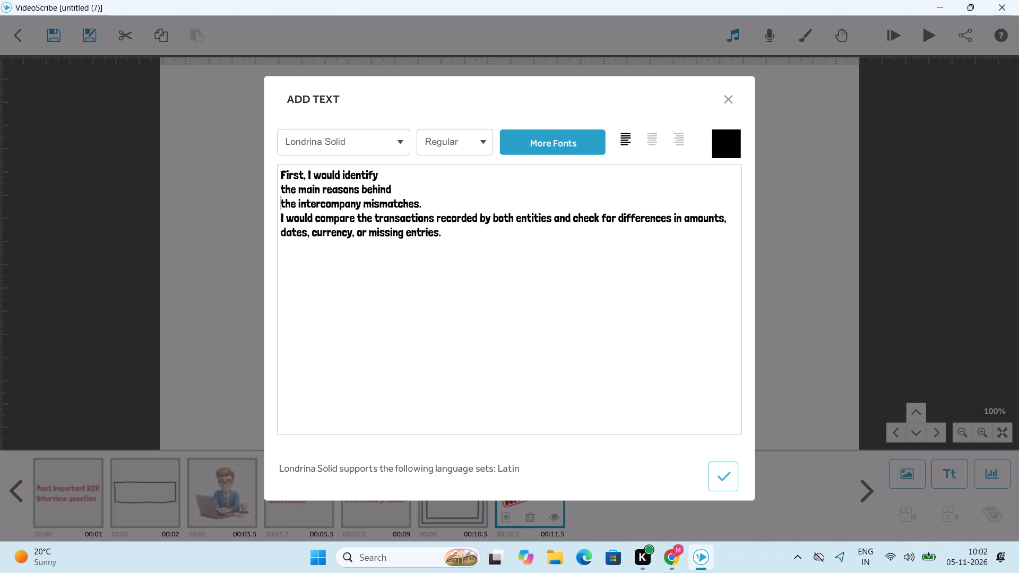
pyautogui.click(436, 216)
pyautogui.moveTo(281, 219); pyautogui.dragTo(456, 254)
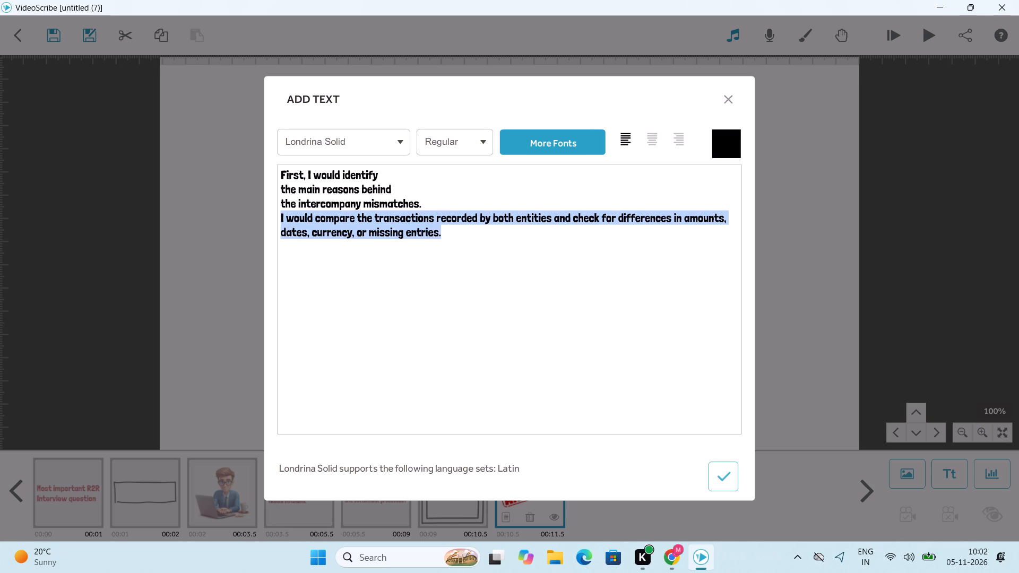
pyautogui.hotkey('ctrl', 'x')
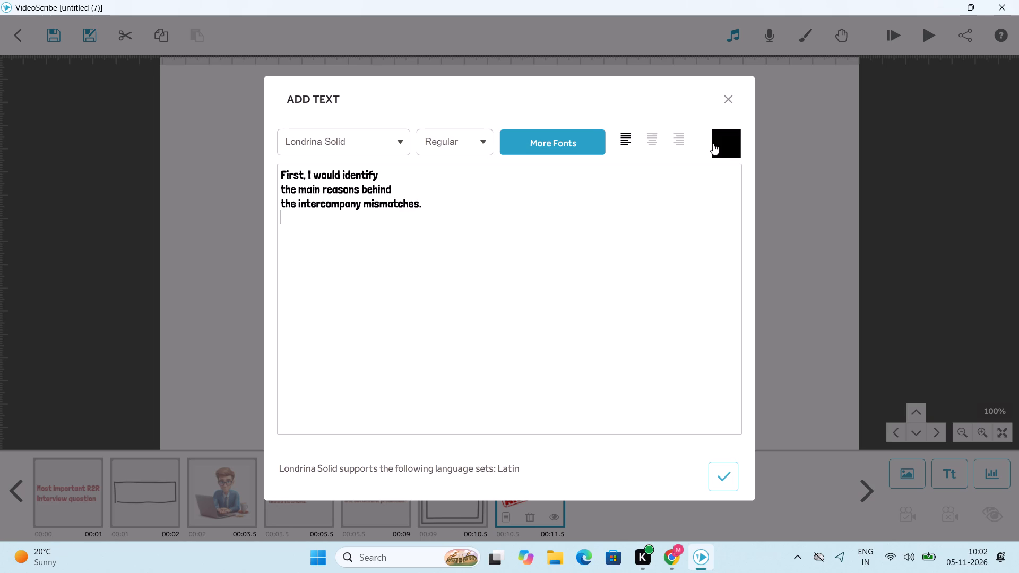
pyautogui.click(720, 475)
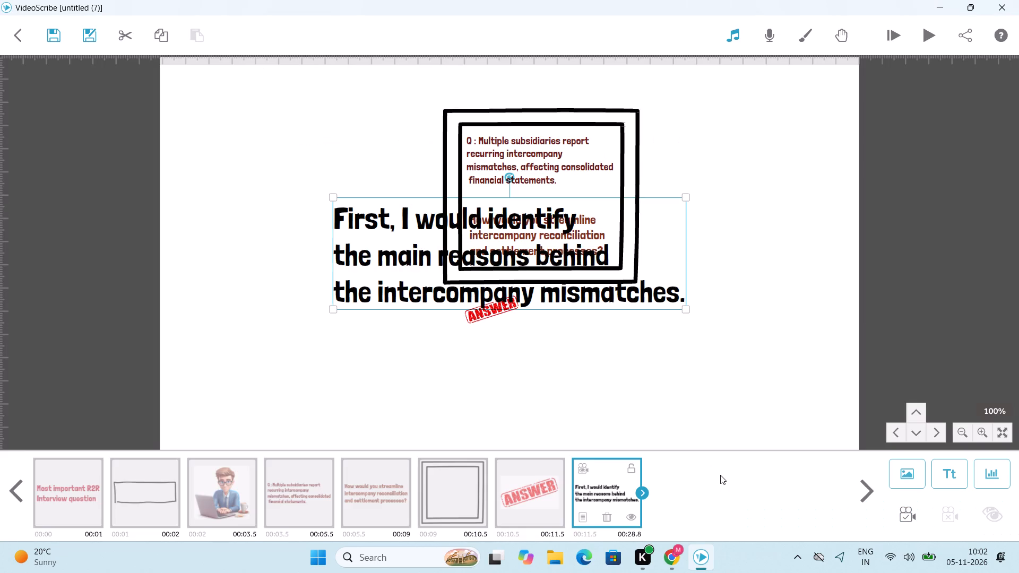
# Shrink the "First, I would identify…" text, place it just below the ANSWER stamp, and set its camera to the current position.
pyautogui.moveTo(686, 310); pyautogui.dragTo(586, 280)
pyautogui.moveTo(551, 266); pyautogui.dragTo(599, 372)
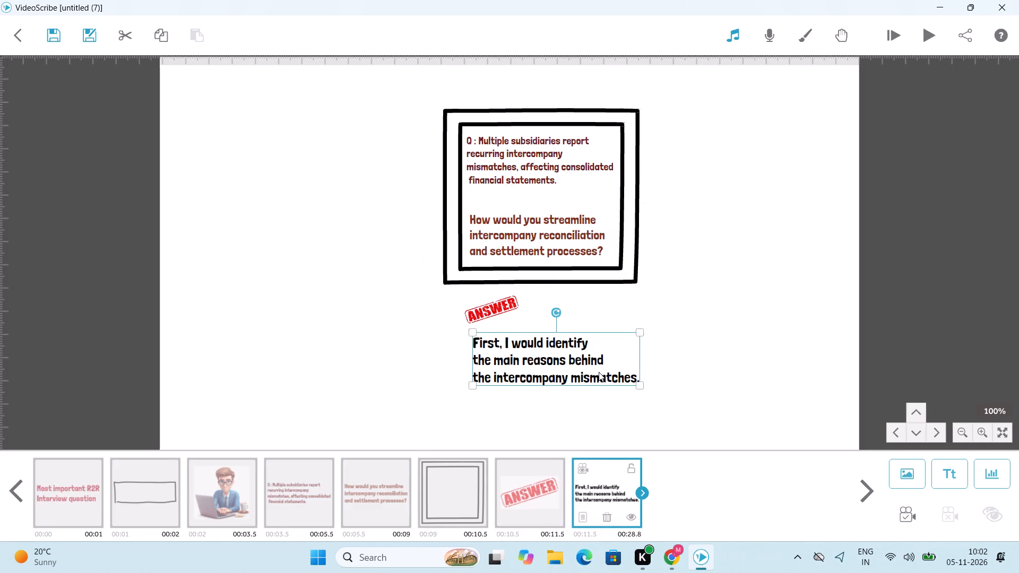
pyautogui.moveTo(599, 372); pyautogui.dragTo(597, 371)
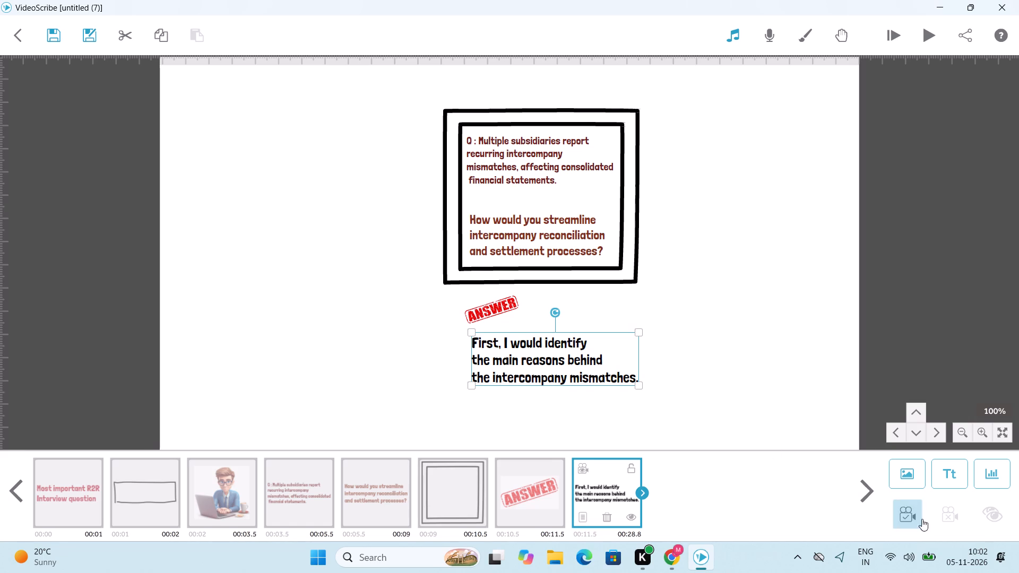
pyautogui.click(909, 518)
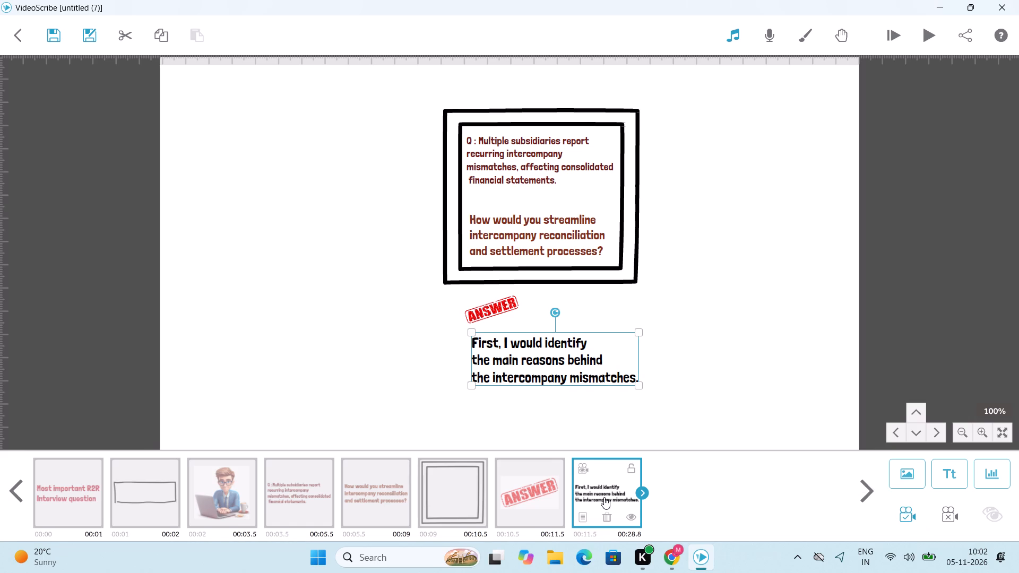
# Set the "First, I would identify…" text's timing to 1.0 s animate, 0.0 s pause and 0.5 s transition.
pyautogui.rightClick(604, 497)
pyautogui.click(656, 398)
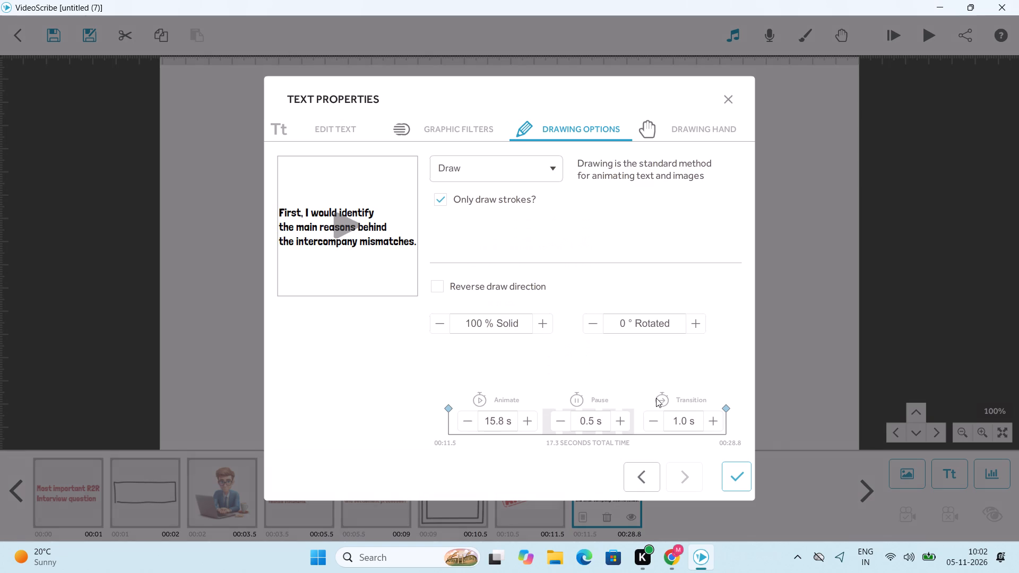
pyautogui.tripleClick(467, 423)
pyautogui.tripleClick(467, 423)
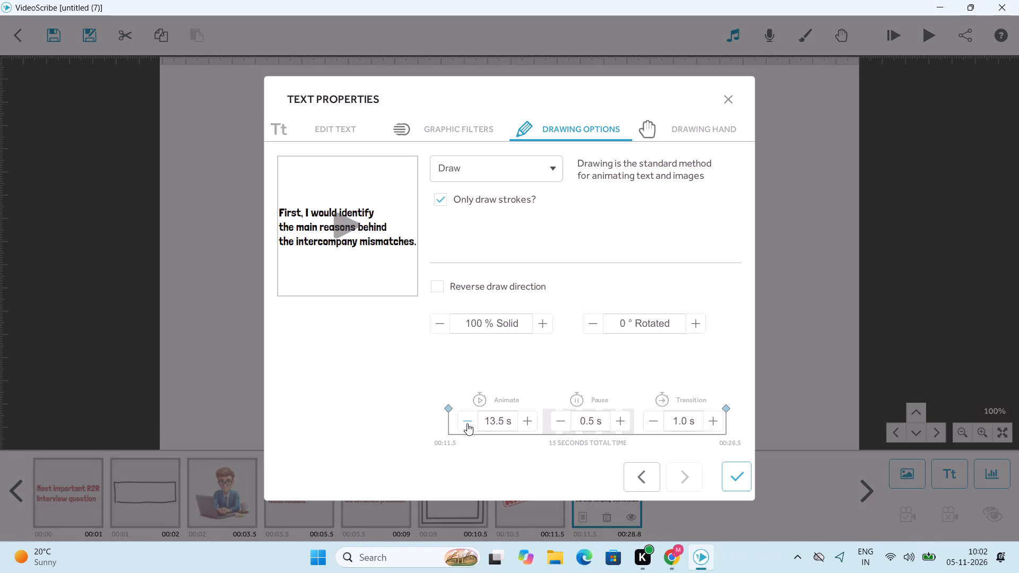
pyautogui.tripleClick(467, 423)
pyautogui.tripleClick(467, 423)
pyautogui.tripleClick(467, 423)
pyautogui.tripleClick(467, 423)
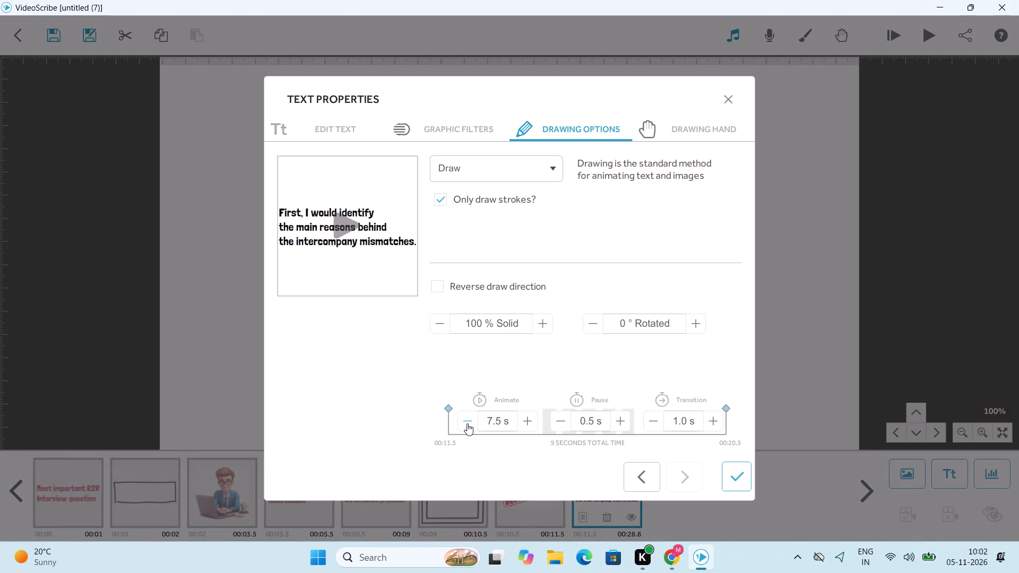
pyautogui.tripleClick(467, 423)
pyautogui.tripleClick(467, 423)
pyautogui.tripleClick(467, 423)
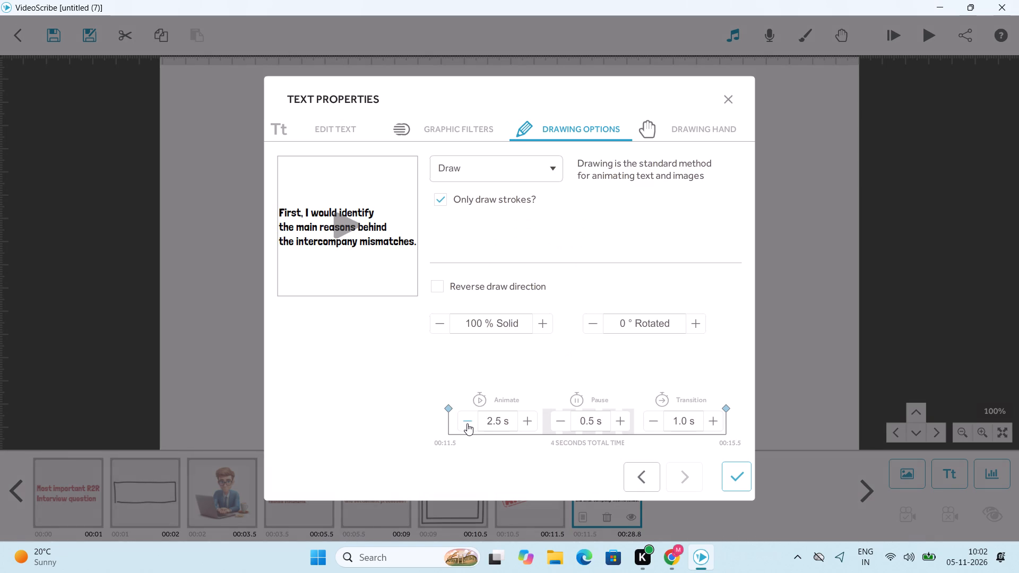
pyautogui.click(467, 423)
pyautogui.click(467, 423)
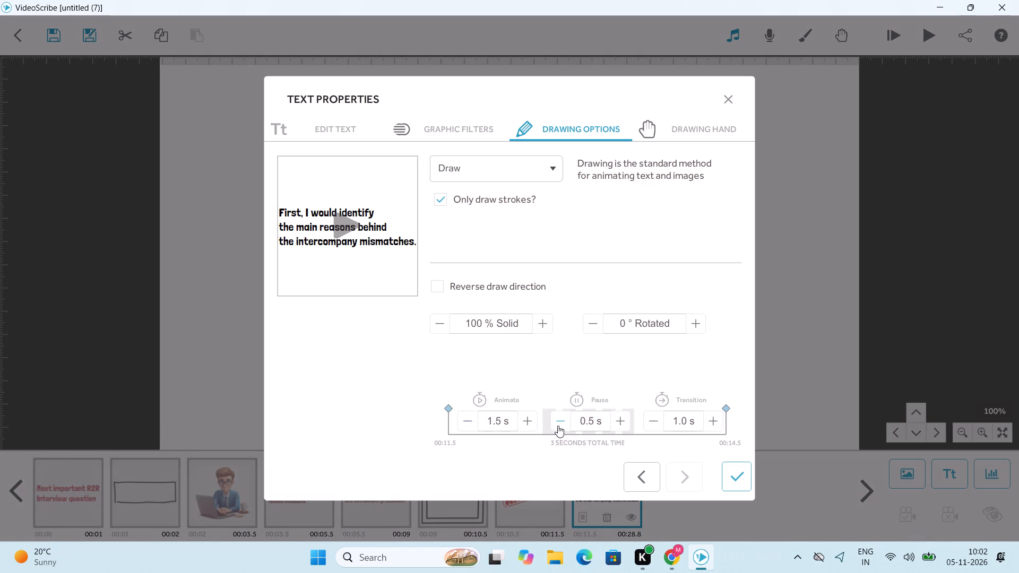
pyautogui.click(558, 426)
pyautogui.click(656, 426)
pyautogui.click(715, 426)
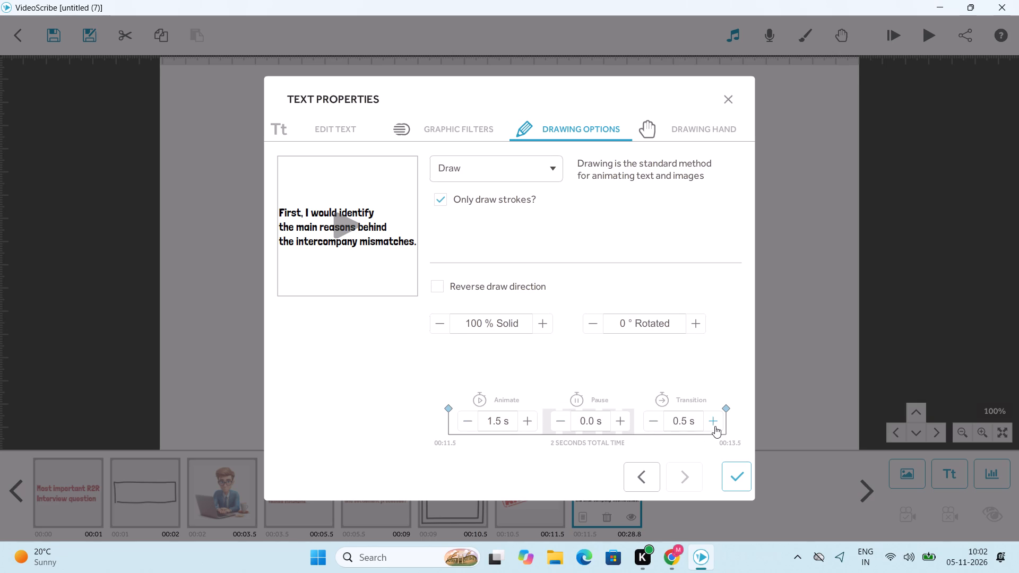
pyautogui.click(468, 423)
pyautogui.click(529, 428)
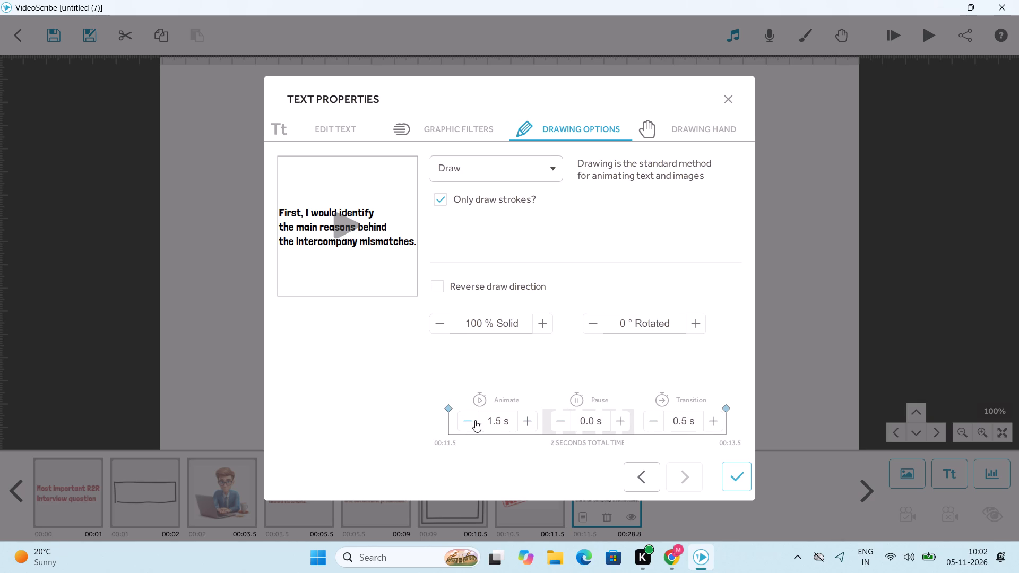
pyautogui.click(475, 420)
pyautogui.click(525, 422)
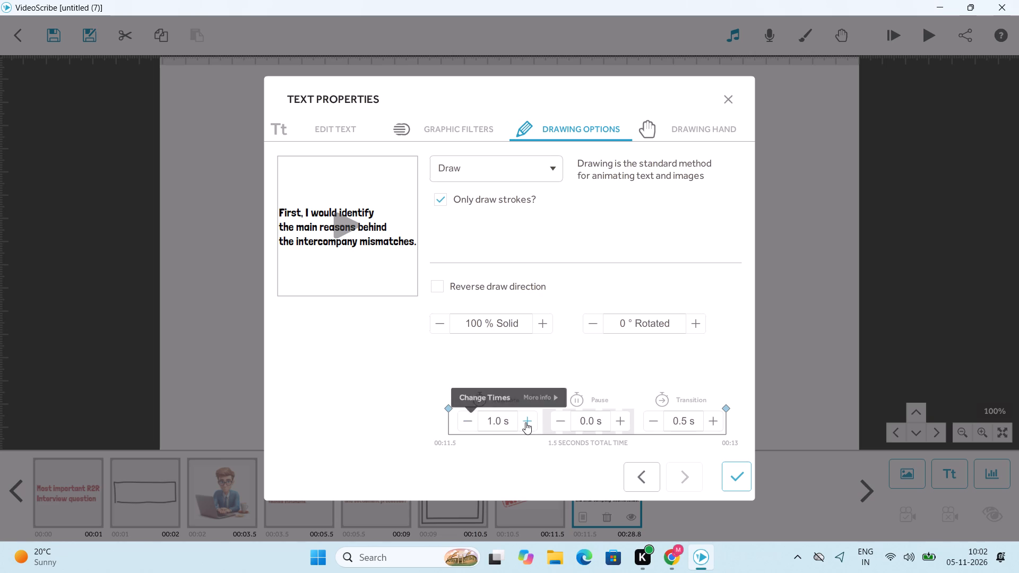
pyautogui.click(735, 482)
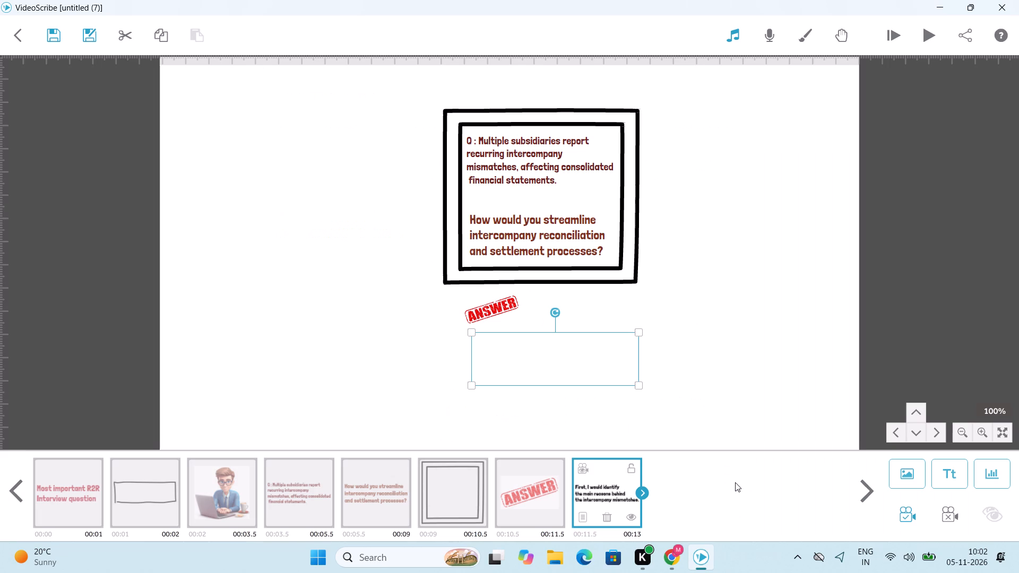
# Add the recently used hand-drawn rectangle, fit it as a frame around the three-line answer text, and set its camera to the current position.
pyautogui.click(908, 479)
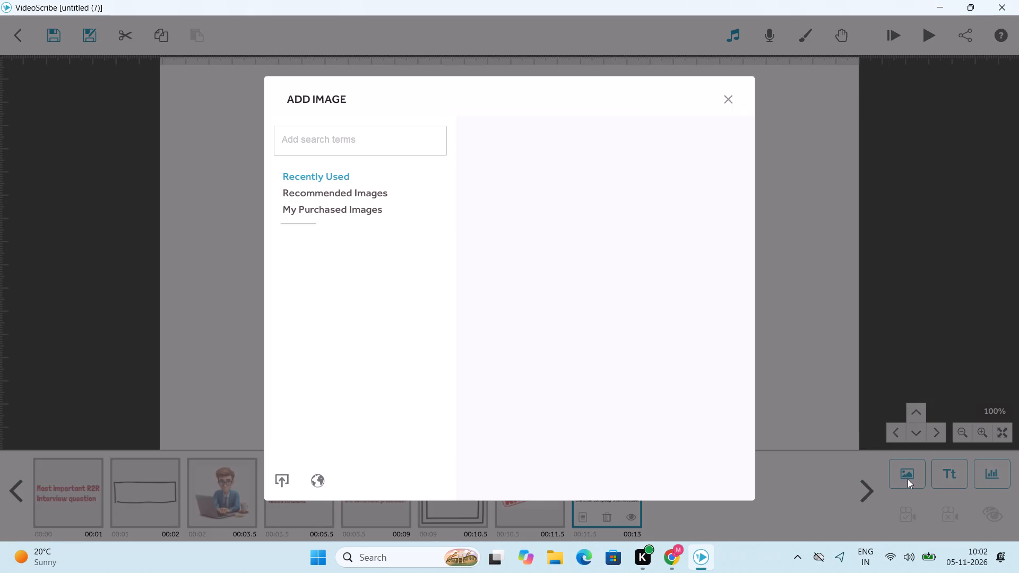
pyautogui.click(721, 168)
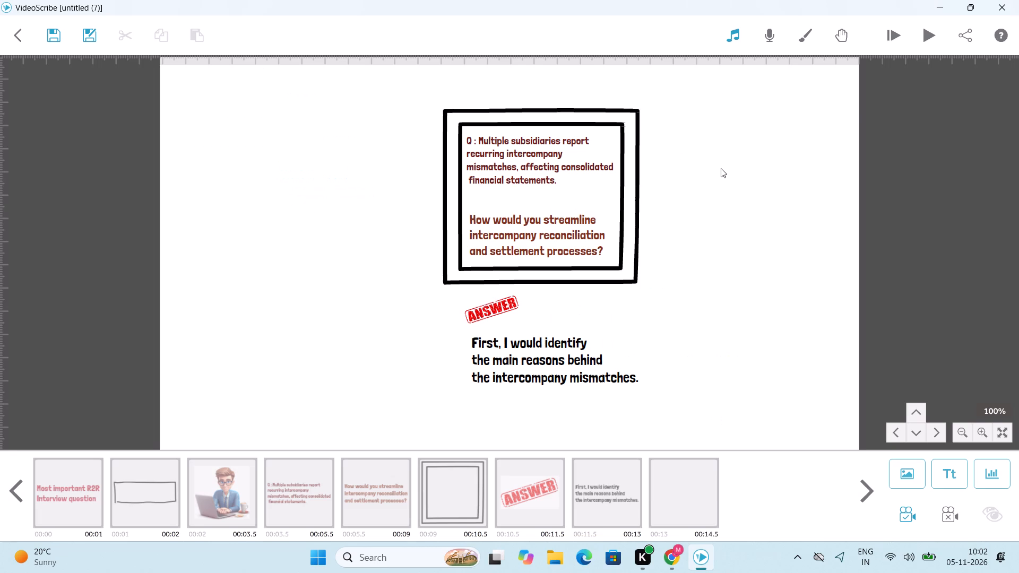
pyautogui.moveTo(641, 297); pyautogui.dragTo(602, 281)
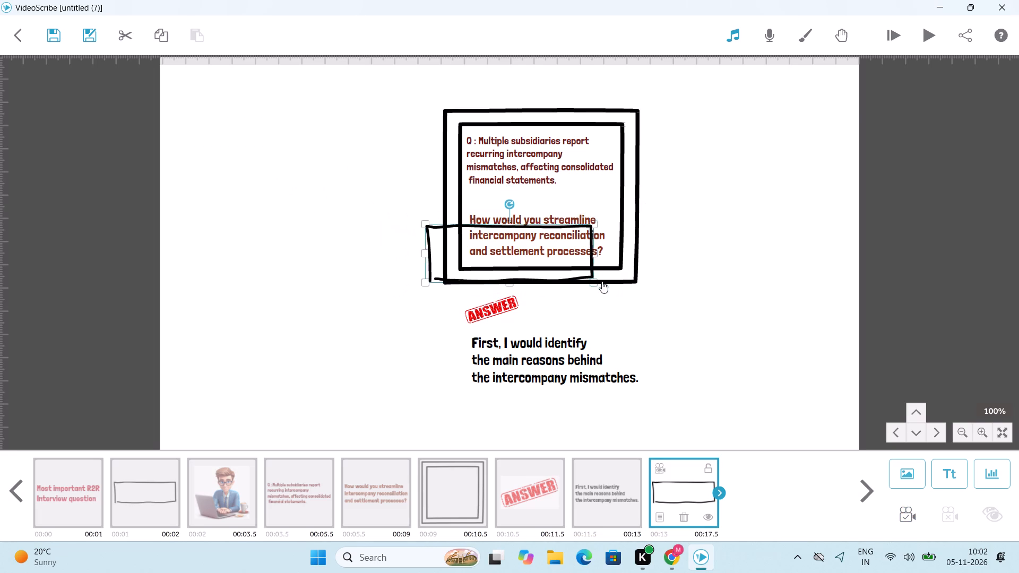
pyautogui.moveTo(602, 281); pyautogui.dragTo(599, 280)
pyautogui.moveTo(567, 274); pyautogui.dragTo(606, 369)
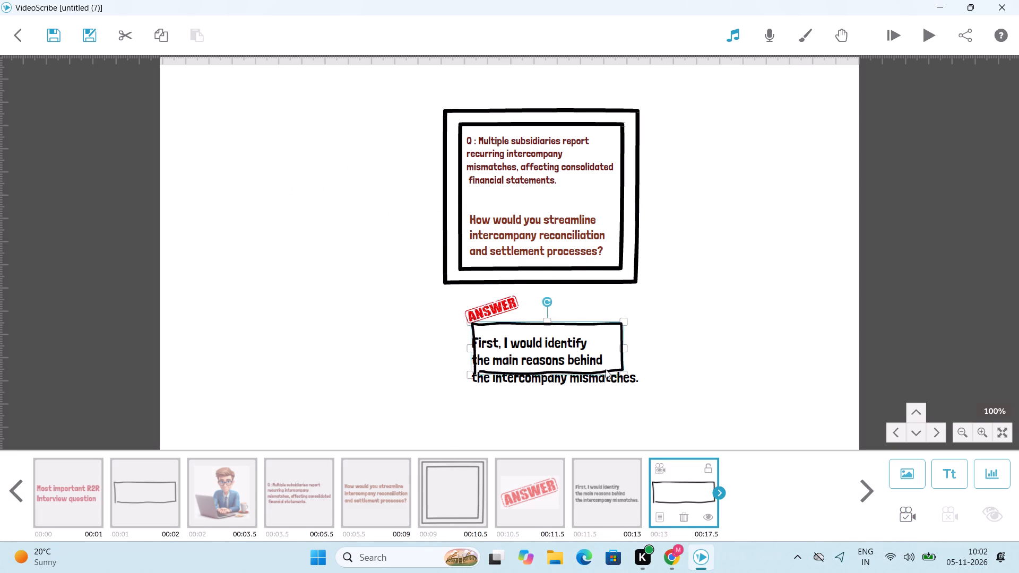
pyautogui.moveTo(606, 369); pyautogui.dragTo(606, 383)
pyautogui.click(549, 334)
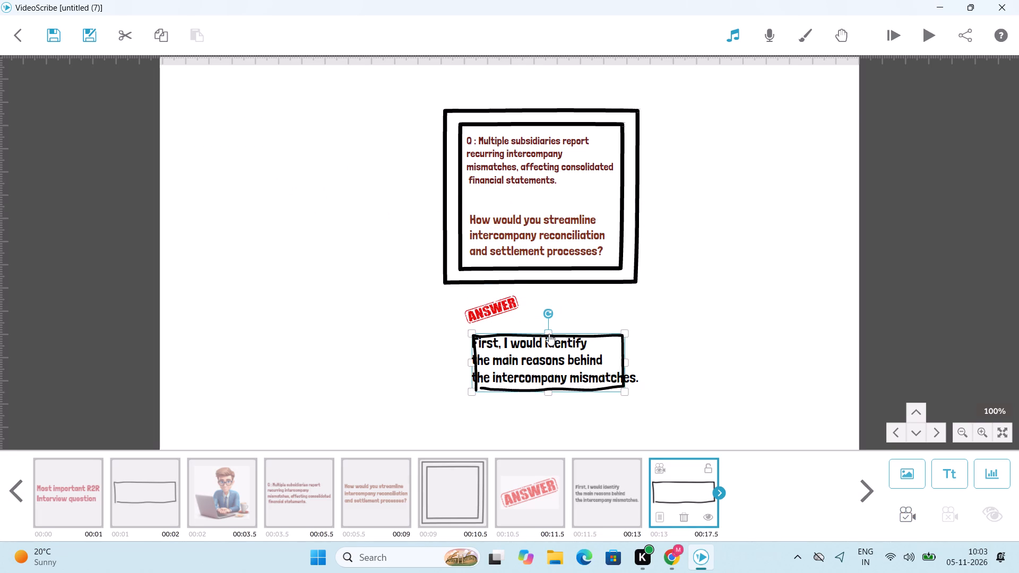
pyautogui.moveTo(624, 363); pyautogui.dragTo(633, 363)
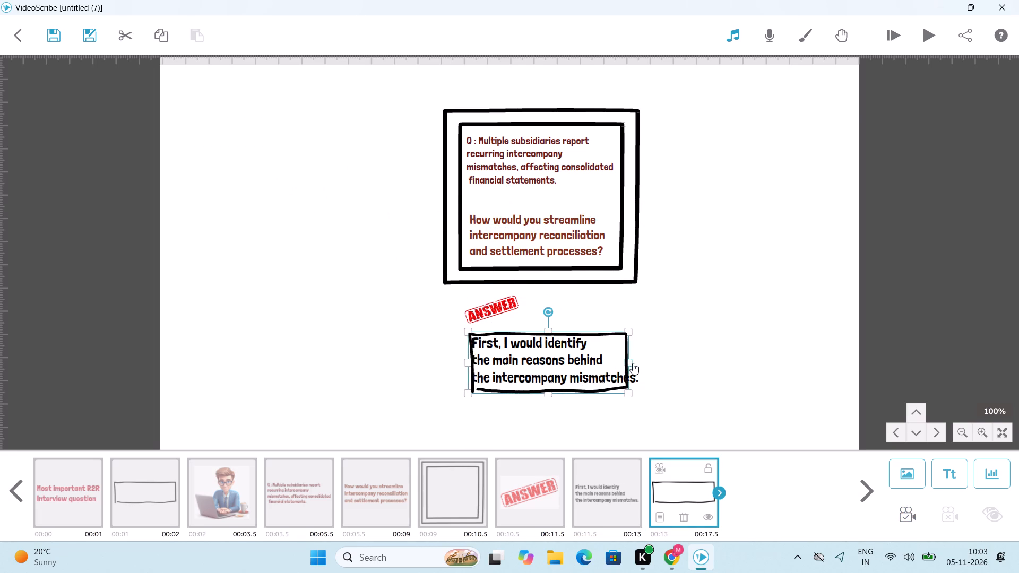
pyautogui.moveTo(633, 363); pyautogui.dragTo(638, 367)
pyautogui.moveTo(615, 362); pyautogui.dragTo(620, 361)
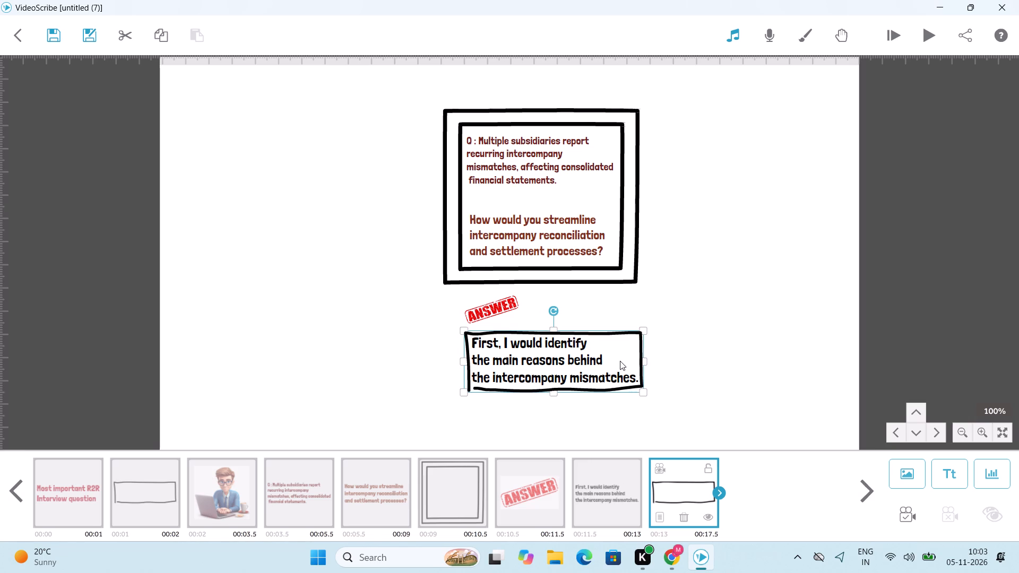
pyautogui.click(895, 513)
# Set the new rectangle's timing to 0.5 s animate, 0.0 s pause and 0.5 s transition.
pyautogui.rightClick(673, 497)
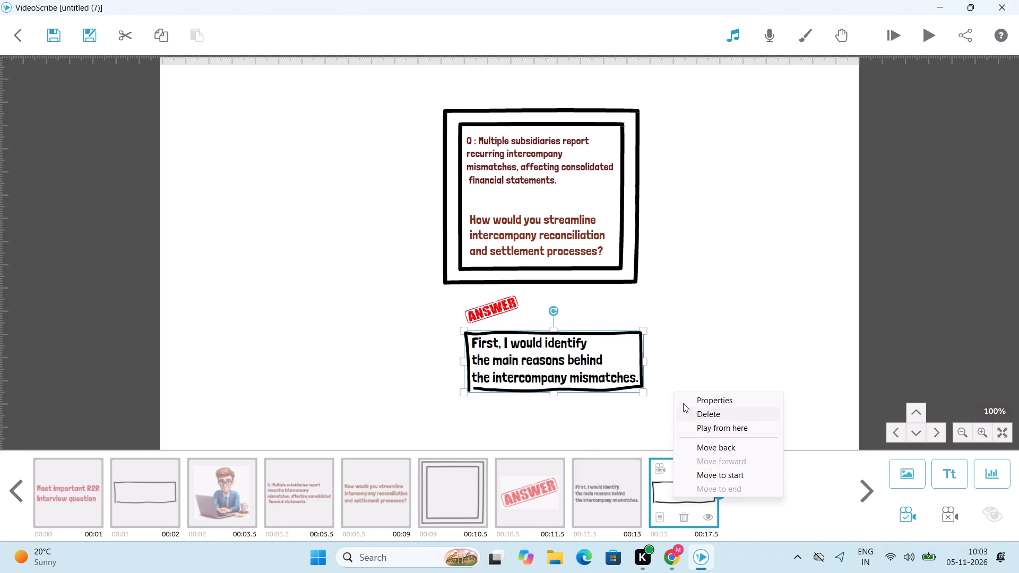
pyautogui.click(700, 402)
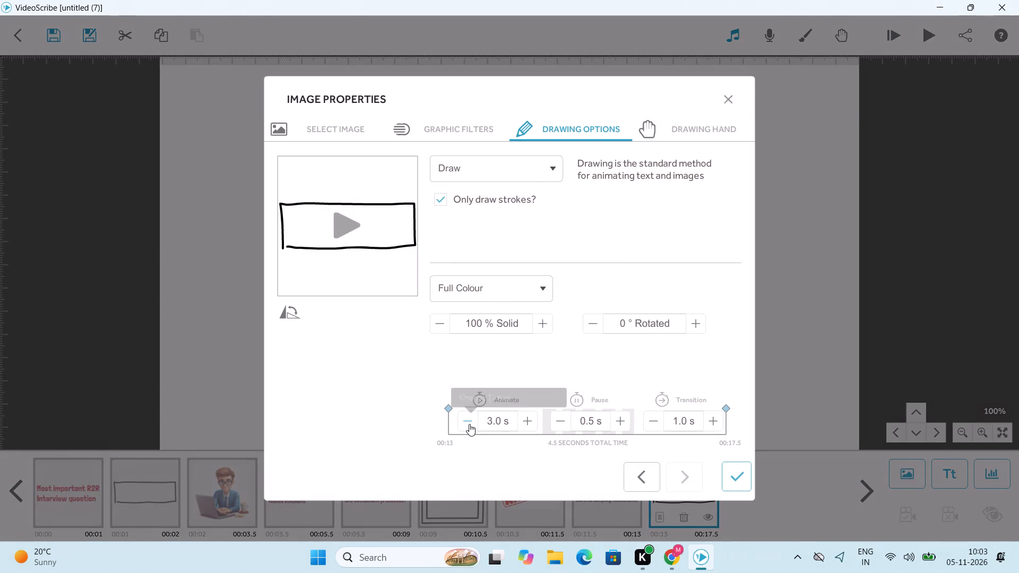
pyautogui.tripleClick(469, 424)
pyautogui.doubleClick(469, 424)
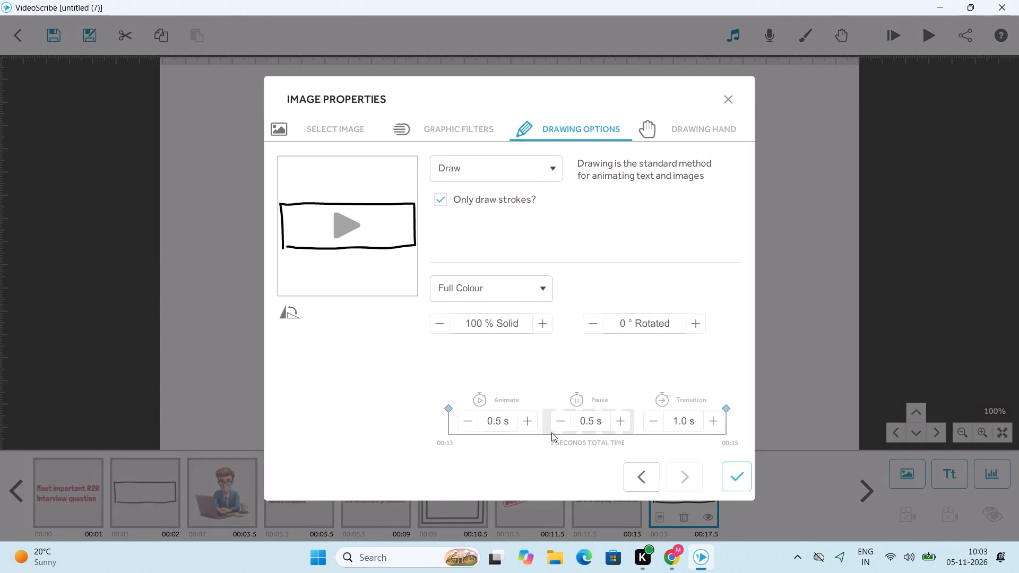
pyautogui.click(558, 425)
pyautogui.click(645, 424)
pyautogui.click(718, 426)
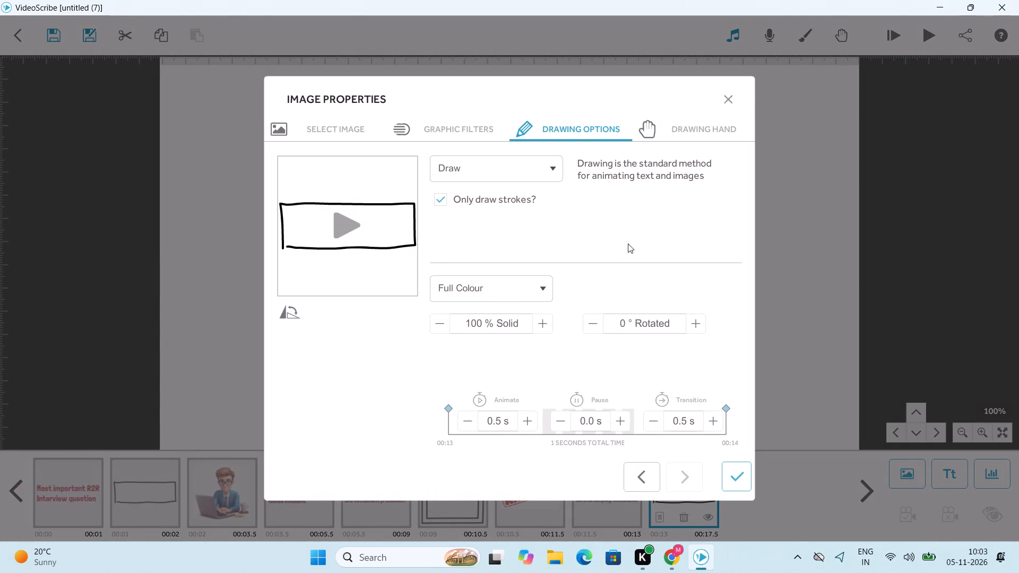
# Try to switch the rectangle's drawing hand to the light-skinned forearm, and apply the image properties.
pyautogui.click(690, 132)
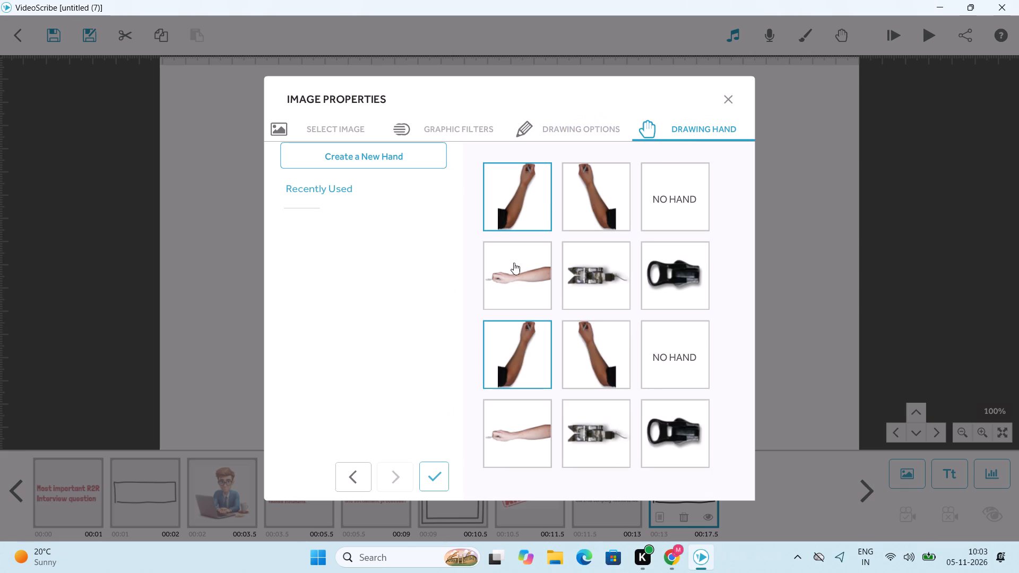
pyautogui.click(507, 282)
pyautogui.click(707, 419)
pyautogui.click(433, 474)
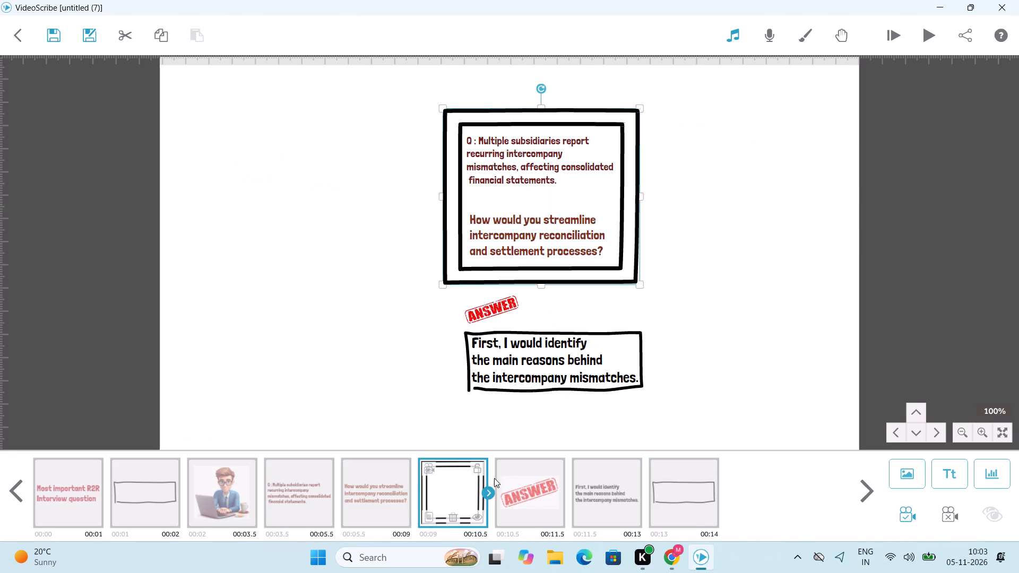
# Preview the scribe from the double square frame onward.
pyautogui.click(940, 32)
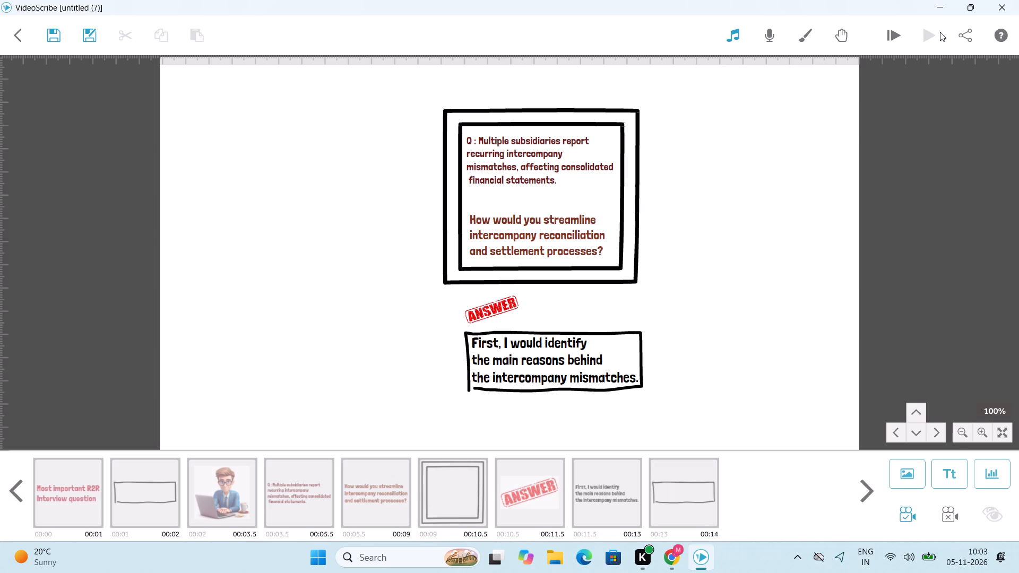
# Bring an empty canvas area below the framed answer text into view for further content.
pyautogui.doubleClick(911, 410)
pyautogui.rightClick(911, 410)
pyautogui.tripleClick(911, 416)
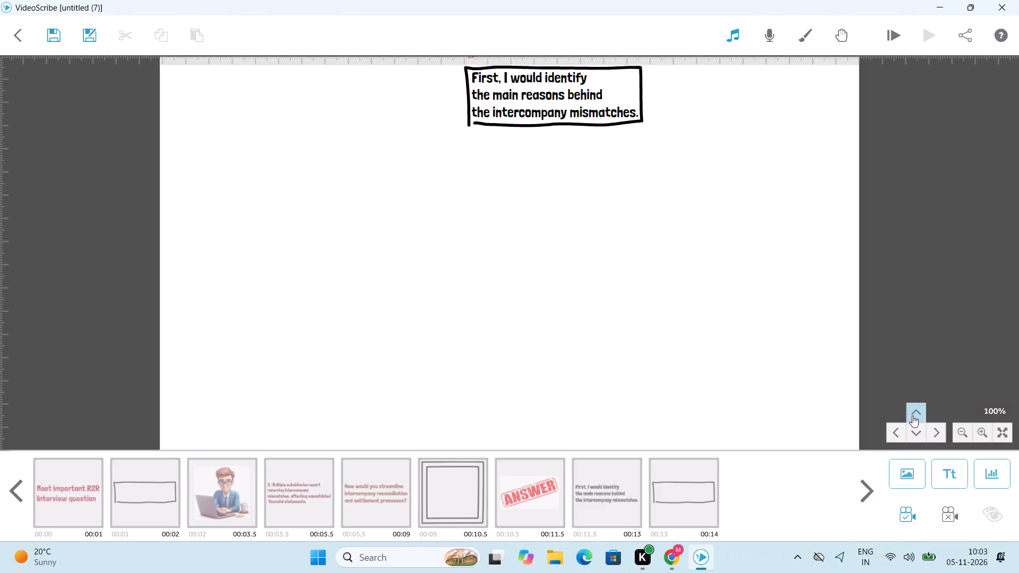
pyautogui.tripleClick(913, 415)
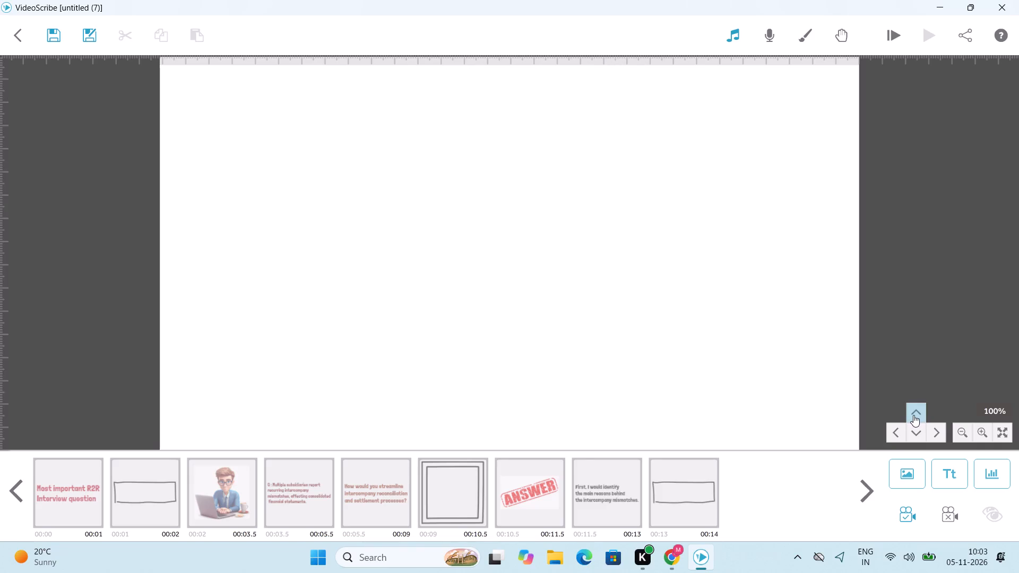
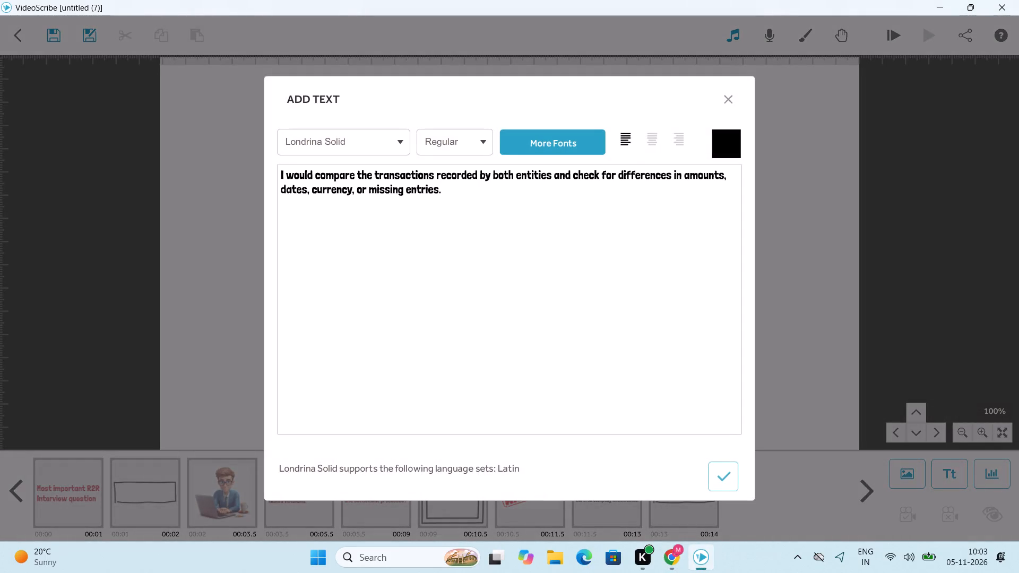
# Break the answer text into four lines after "transactions", "check" and "dates,", and add an empty line after "missing entries.".
pyautogui.click(436, 178)
pyautogui.press('Return')
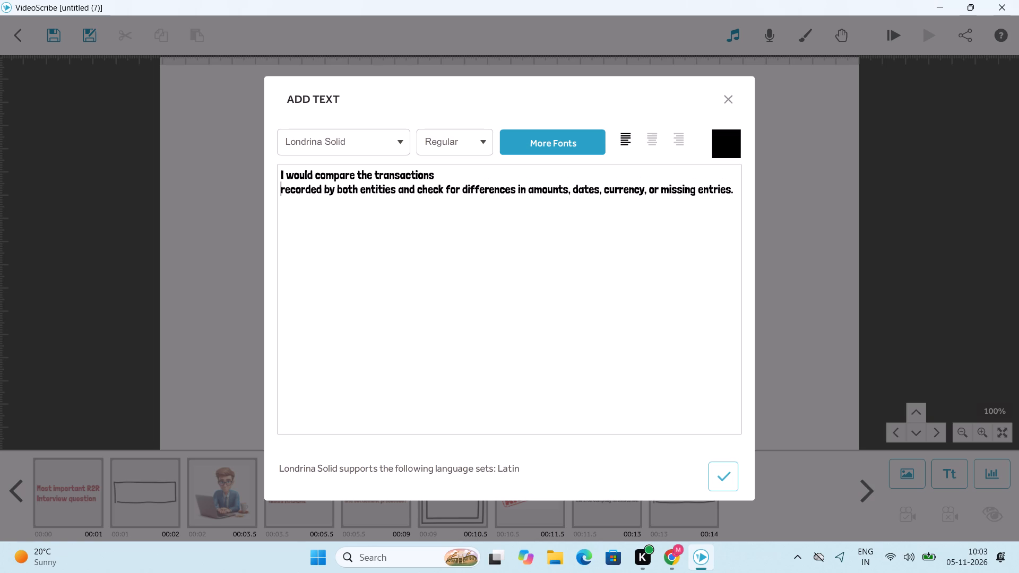
pyautogui.click(445, 190)
pyautogui.press('Return')
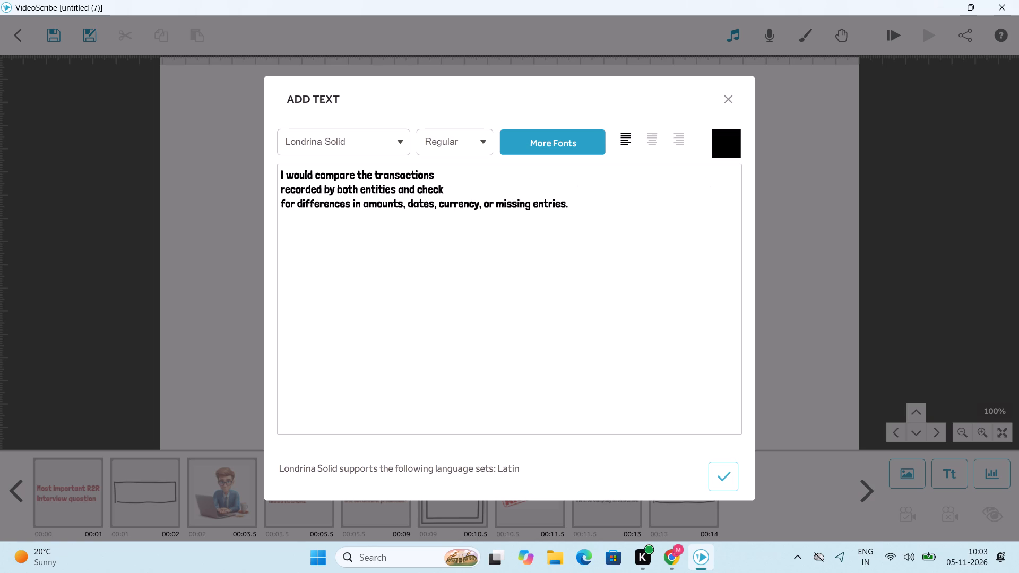
pyautogui.click(441, 202)
pyautogui.press('Return')
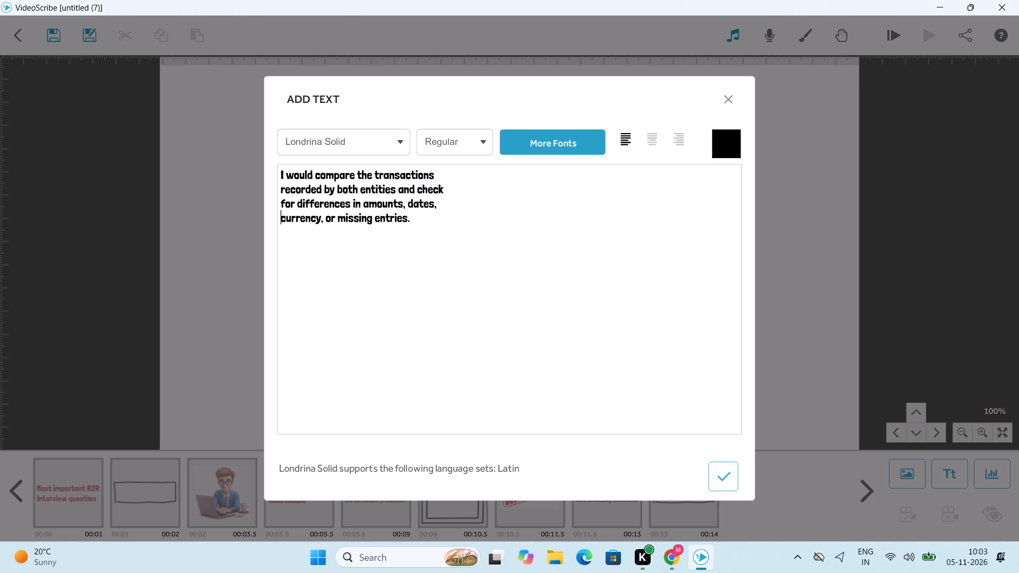
pyautogui.click(418, 224)
pyautogui.press('Return')
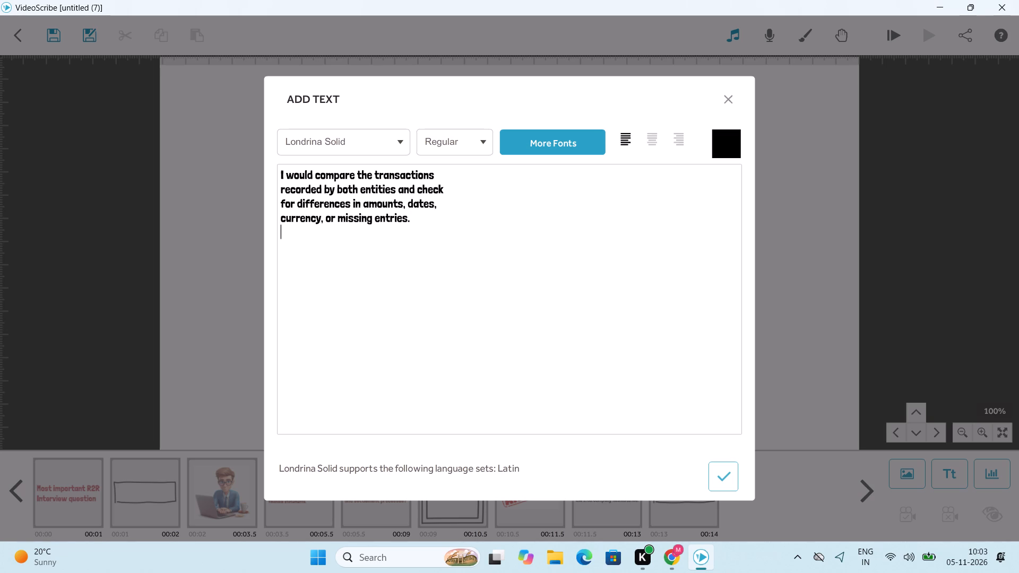
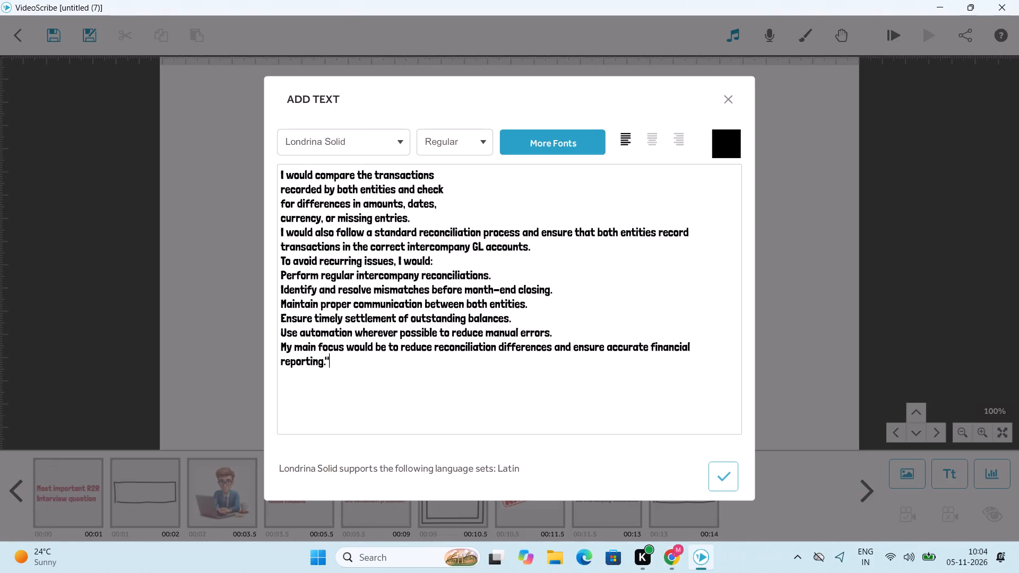
# Break the "I would also follow" sentence into shorter lines after "standard", "ensure" and "transactions".
pyautogui.click(421, 234)
pyautogui.press('Return')
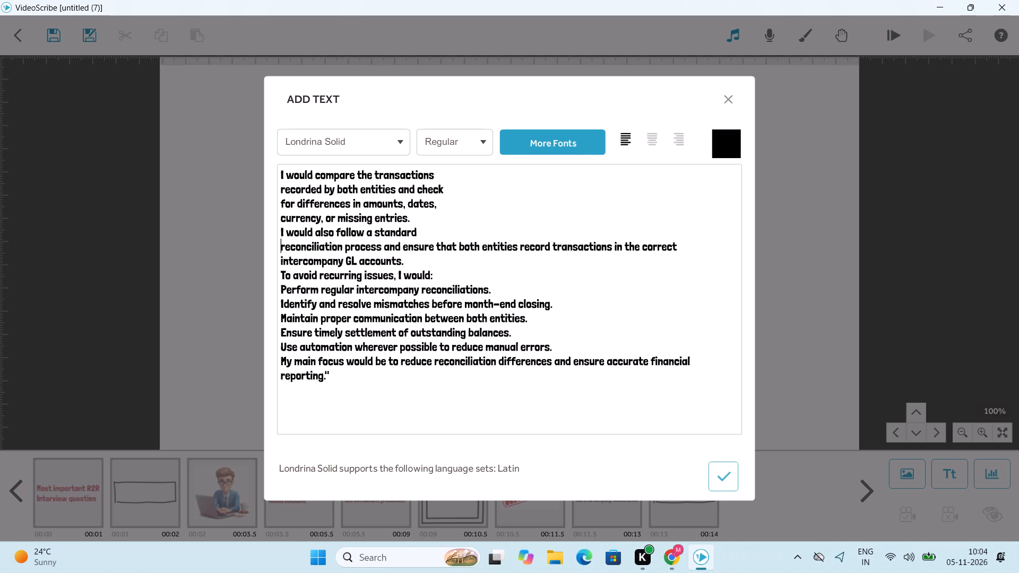
pyautogui.click(437, 246)
pyautogui.press('Return')
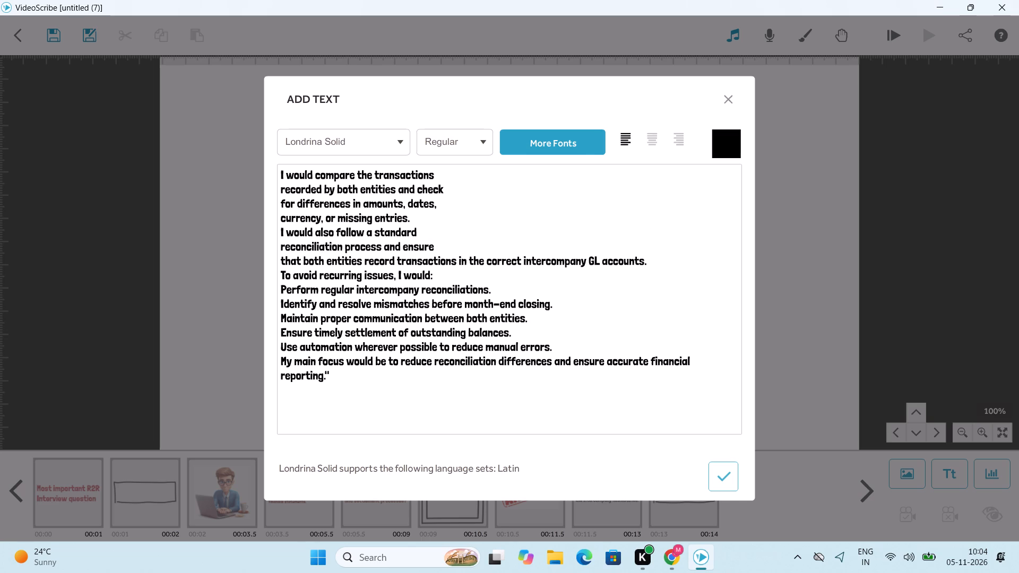
pyautogui.click(459, 263)
pyautogui.press('Return')
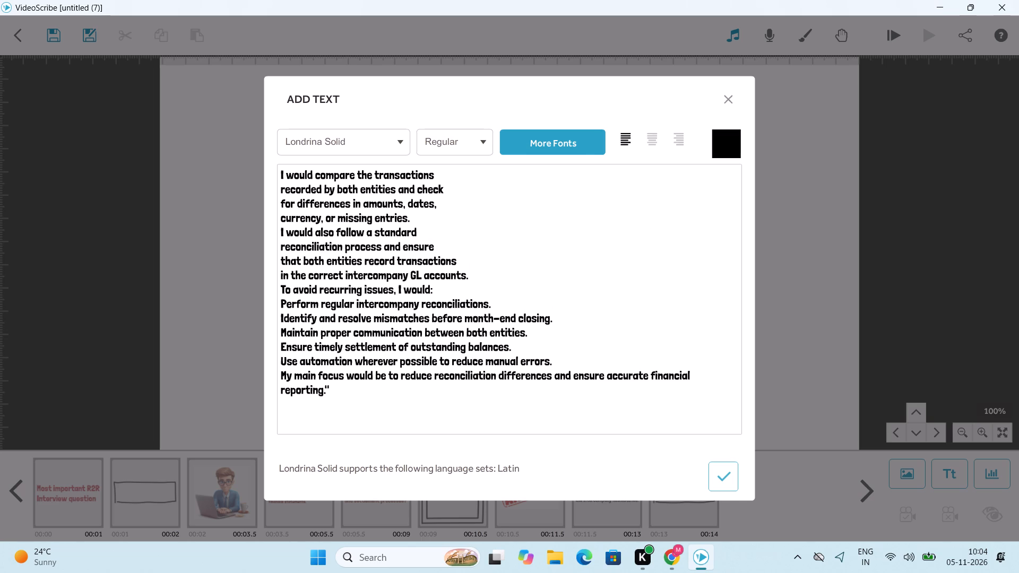
# Cut the rest of the answer text, from "To avoid recurring issues, I would:" through "reporting.".
pyautogui.moveTo(282, 289); pyautogui.dragTo(307, 294)
pyautogui.moveTo(307, 294); pyautogui.dragTo(379, 396)
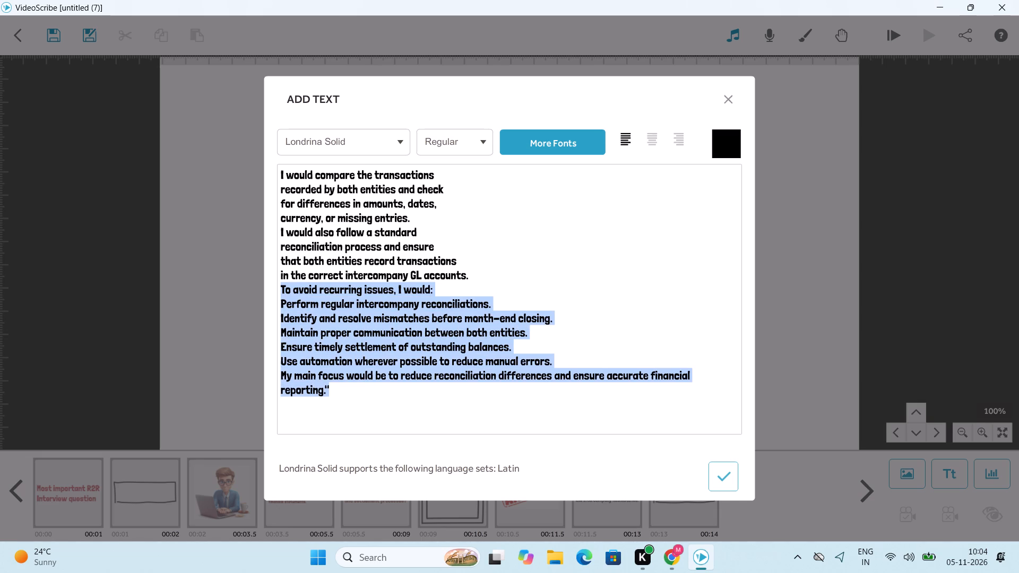
pyautogui.moveTo(379, 396); pyautogui.dragTo(380, 397)
pyautogui.hotkey('ctrl', 'x')
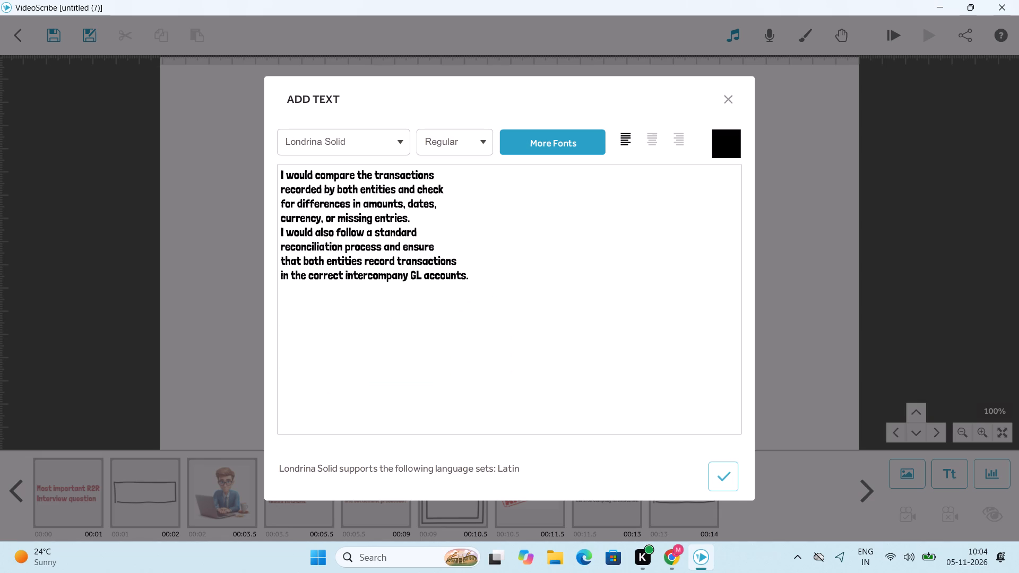
# Colour the remaining answer text dark maroon and add it to the canvas.
pyautogui.click(726, 152)
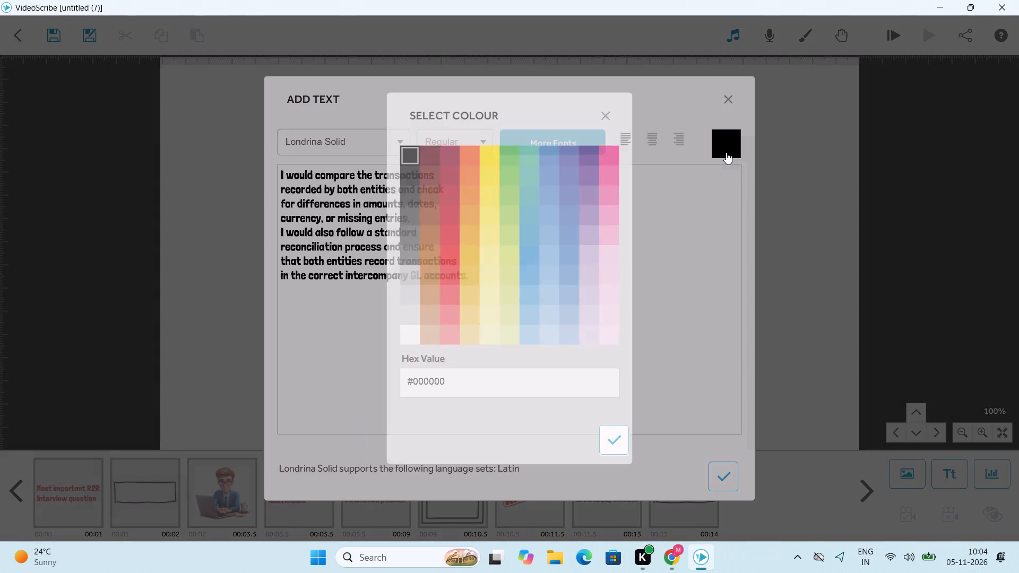
pyautogui.click(436, 173)
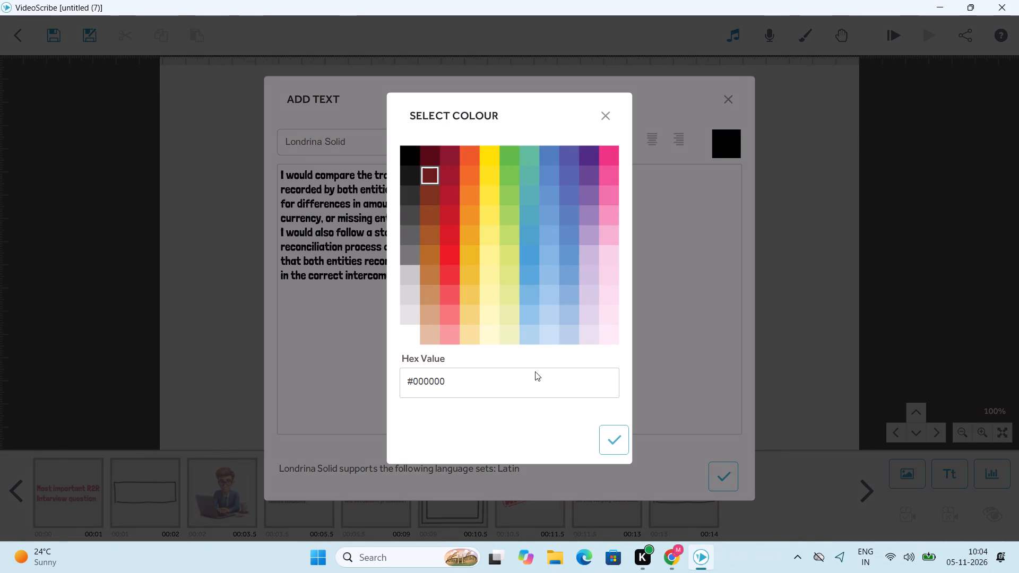
pyautogui.click(615, 447)
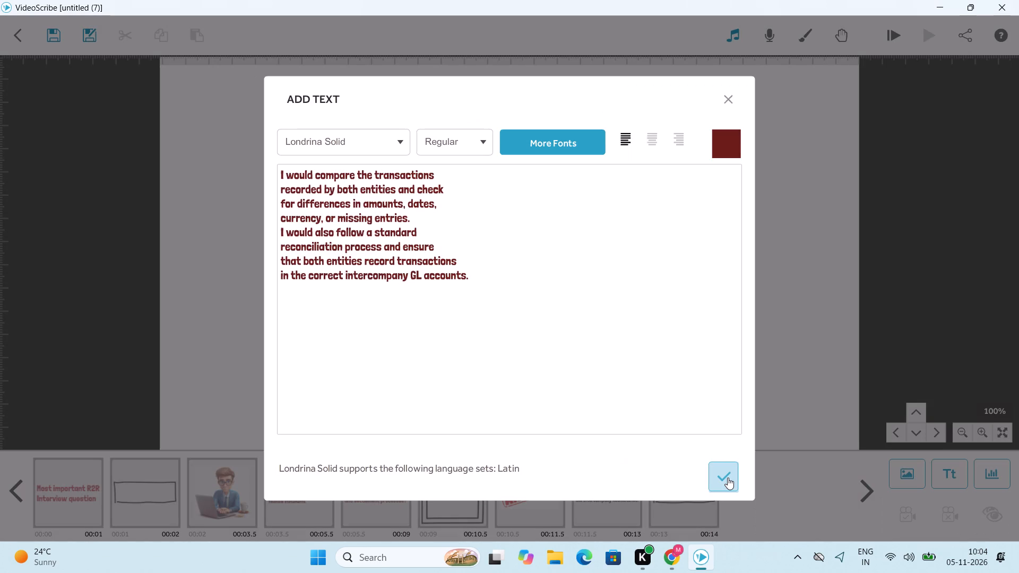
pyautogui.click(728, 477)
# Shrink the new answer text, place it centrally in the upper part of the blank canvas area, and set its camera position.
pyautogui.moveTo(744, 400); pyautogui.dragTo(595, 320)
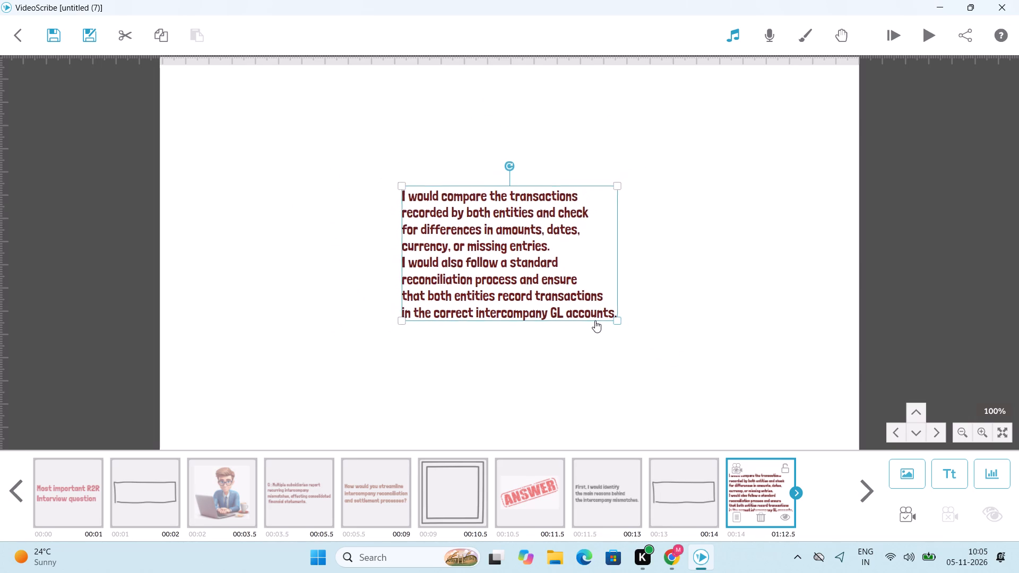
pyautogui.moveTo(595, 320); pyautogui.dragTo(593, 317)
pyautogui.moveTo(615, 316); pyautogui.dragTo(592, 306)
pyautogui.moveTo(536, 272); pyautogui.dragTo(547, 190)
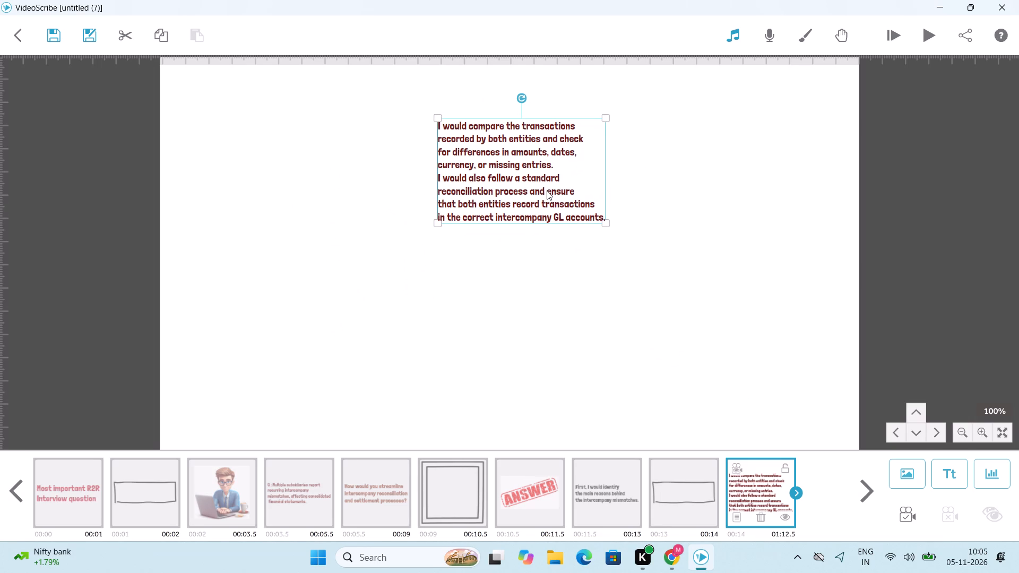
pyautogui.moveTo(547, 190); pyautogui.dragTo(545, 195)
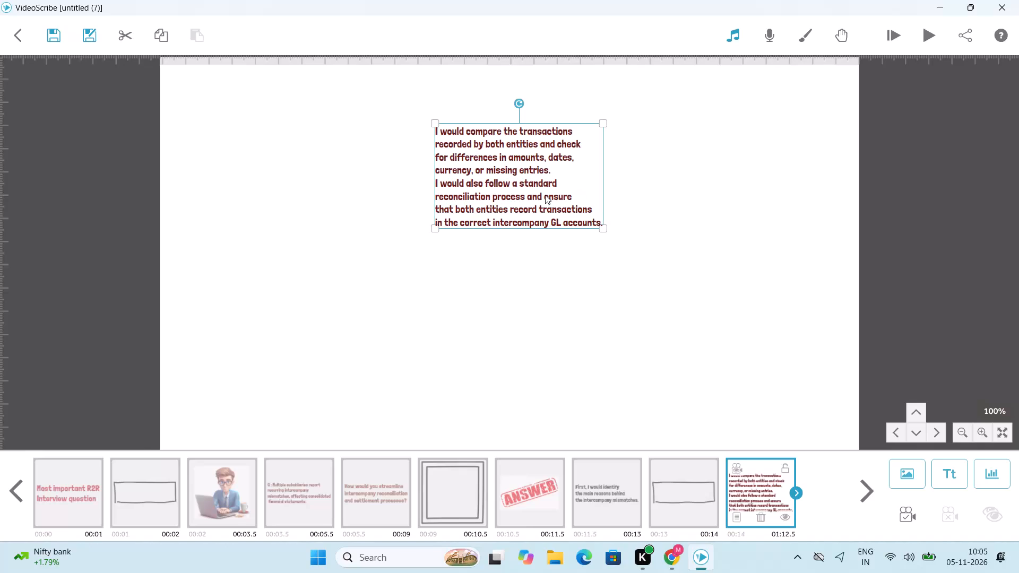
pyautogui.moveTo(602, 229); pyautogui.dragTo(598, 229)
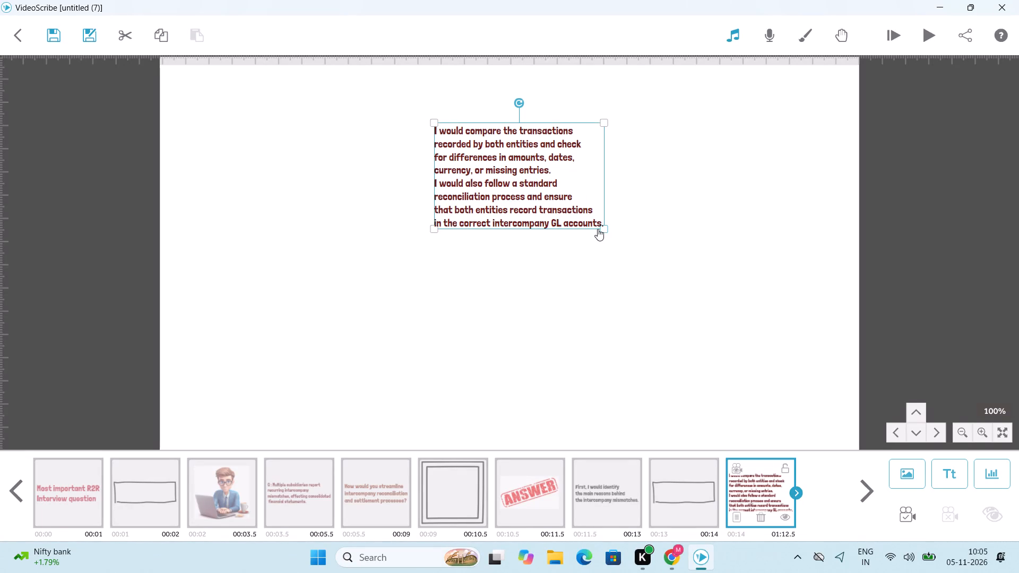
pyautogui.moveTo(598, 229); pyautogui.dragTo(589, 222)
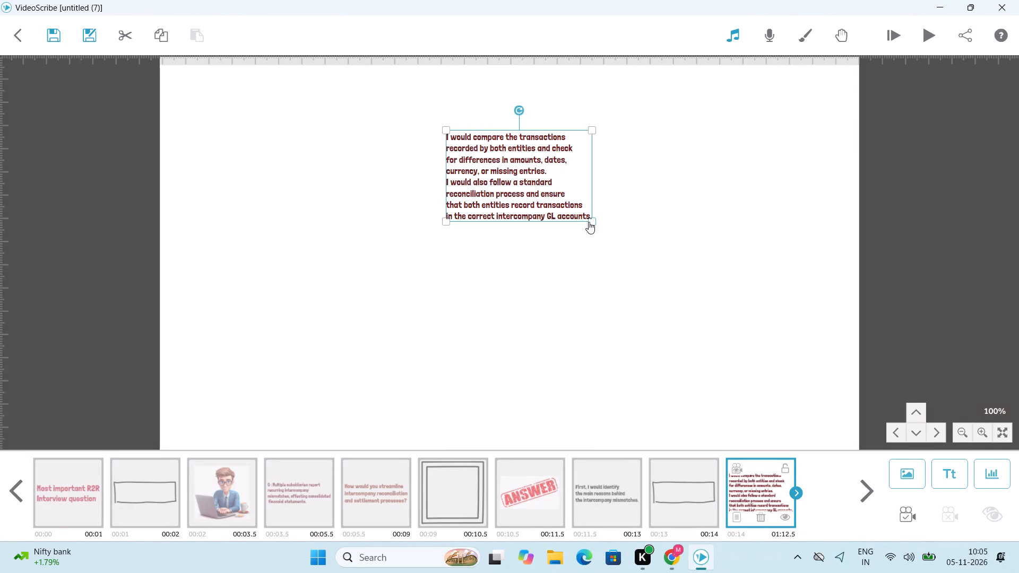
pyautogui.click(575, 217)
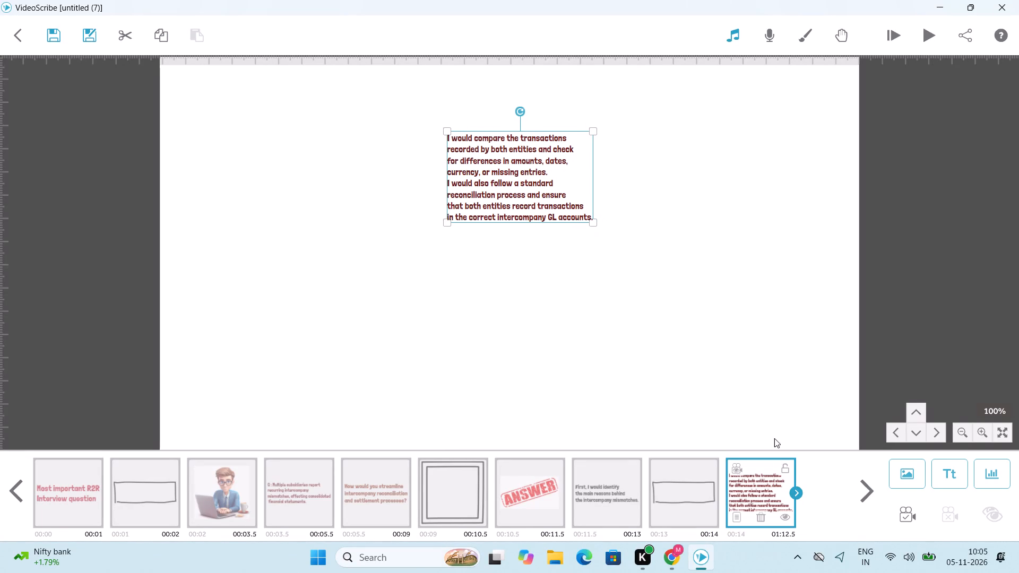
pyautogui.moveTo(903, 517); pyautogui.dragTo(760, 497)
# Set the new answer text's timing to 10.0 s animate, 0.0 s pause and 0.5 s transition.
pyautogui.rightClick(760, 497)
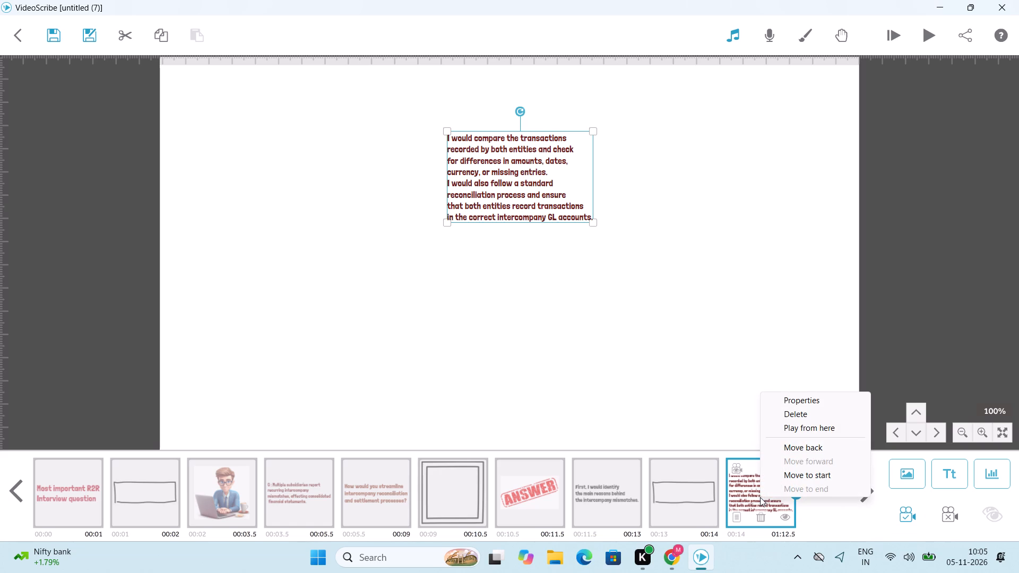
pyautogui.click(798, 402)
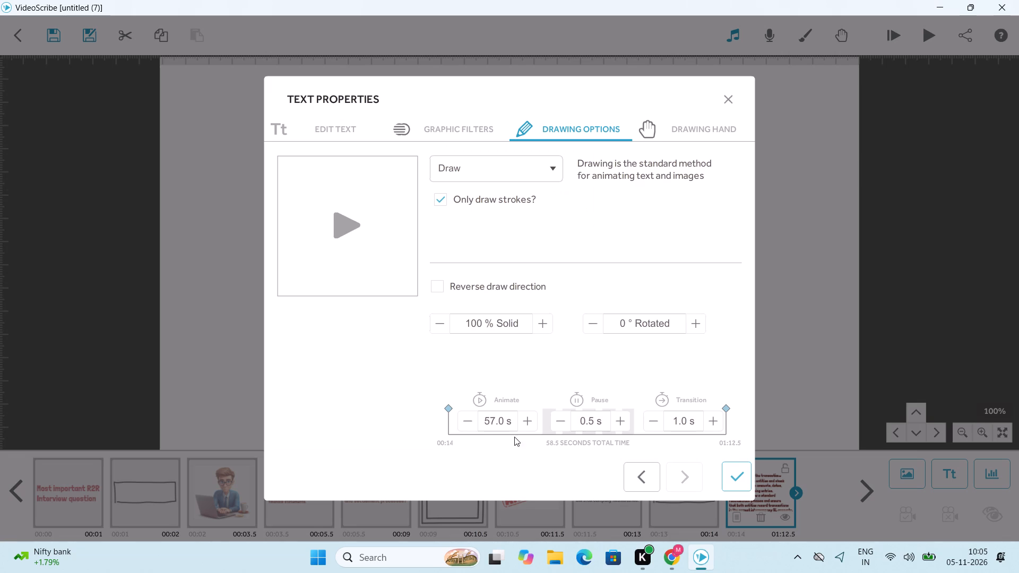
pyautogui.tripleClick(468, 424)
pyautogui.doubleClick(468, 424)
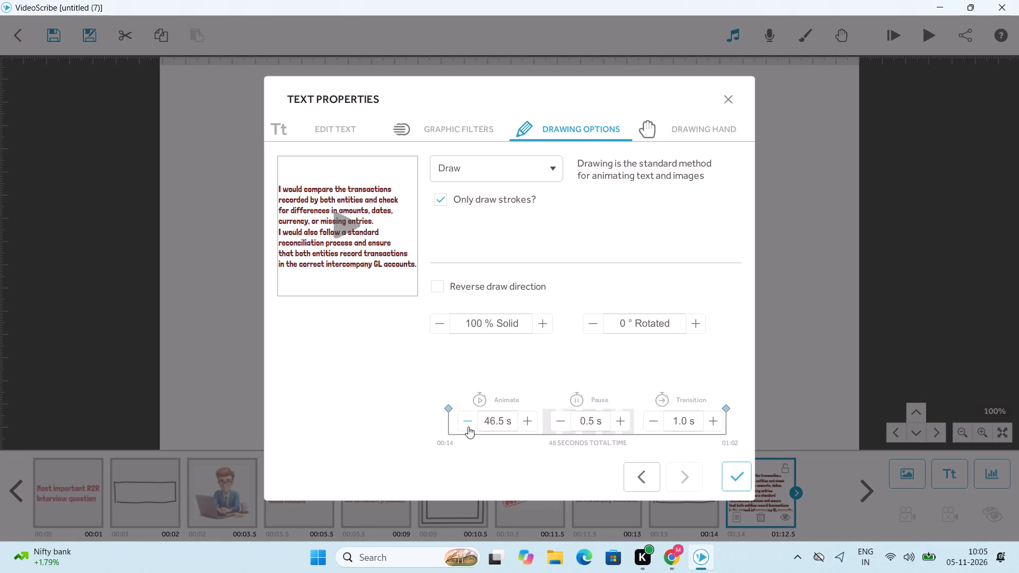
pyautogui.tripleClick(468, 426)
pyautogui.tripleClick(468, 426)
pyautogui.tripleClick(468, 426)
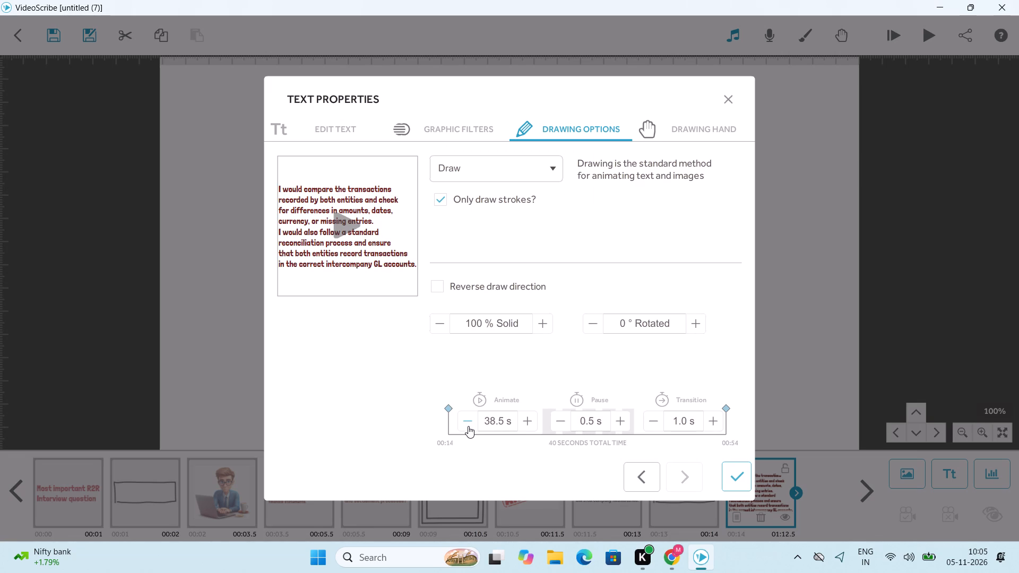
pyautogui.tripleClick(468, 426)
pyautogui.tripleClick(468, 426)
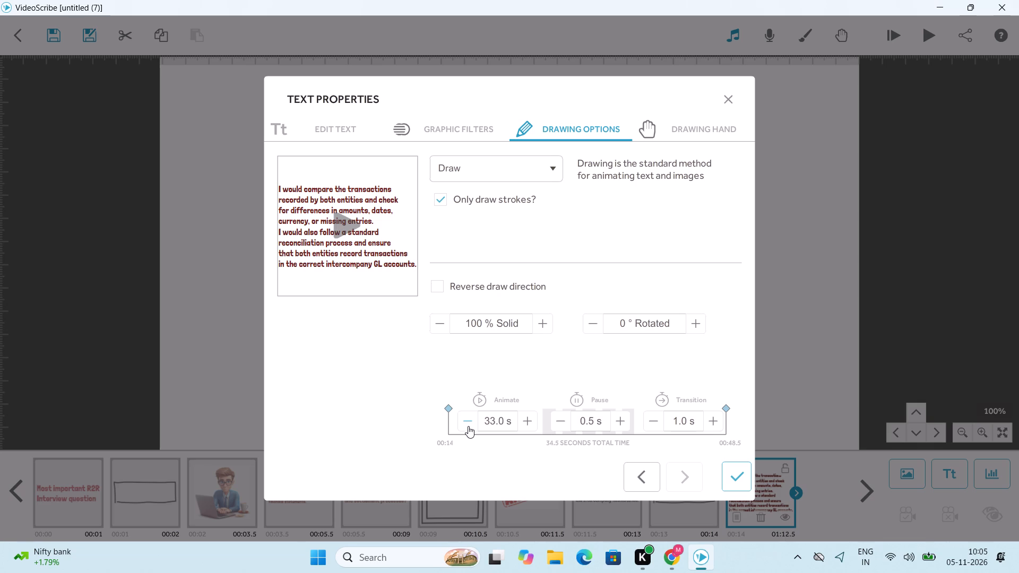
pyautogui.tripleClick(468, 423)
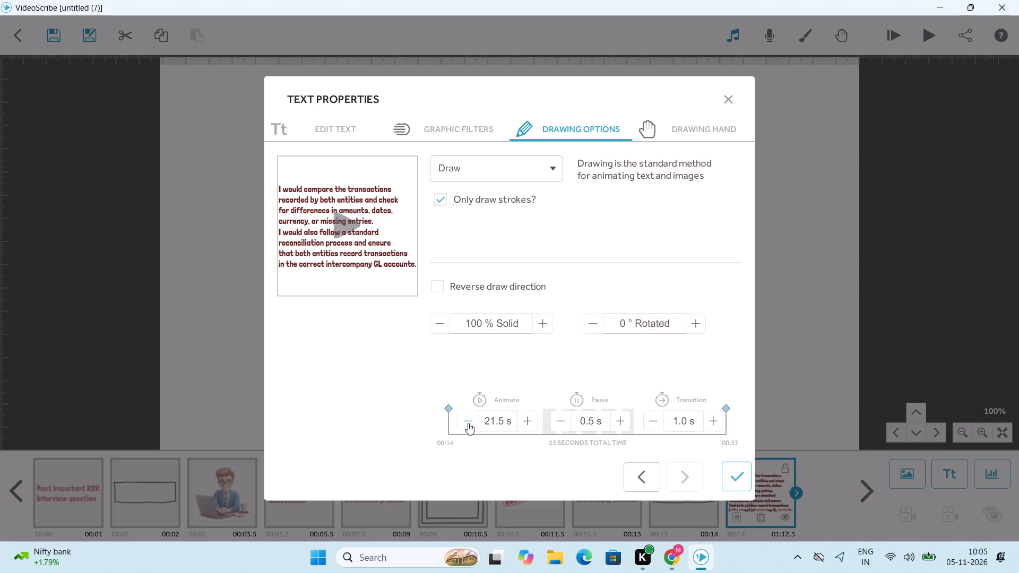
pyautogui.tripleClick(468, 423)
pyautogui.tripleClick(468, 423)
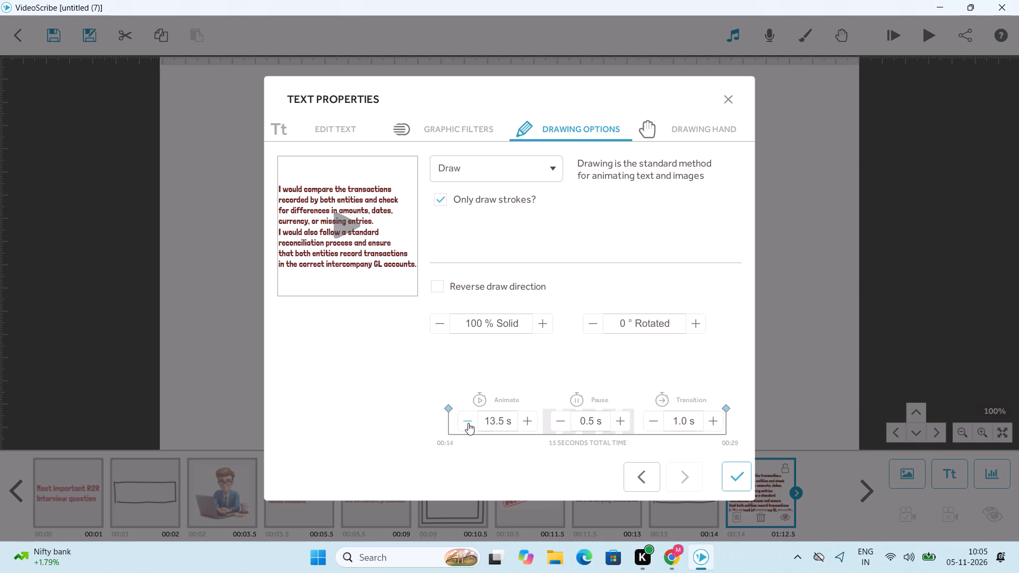
pyautogui.tripleClick(468, 423)
pyautogui.click(470, 421)
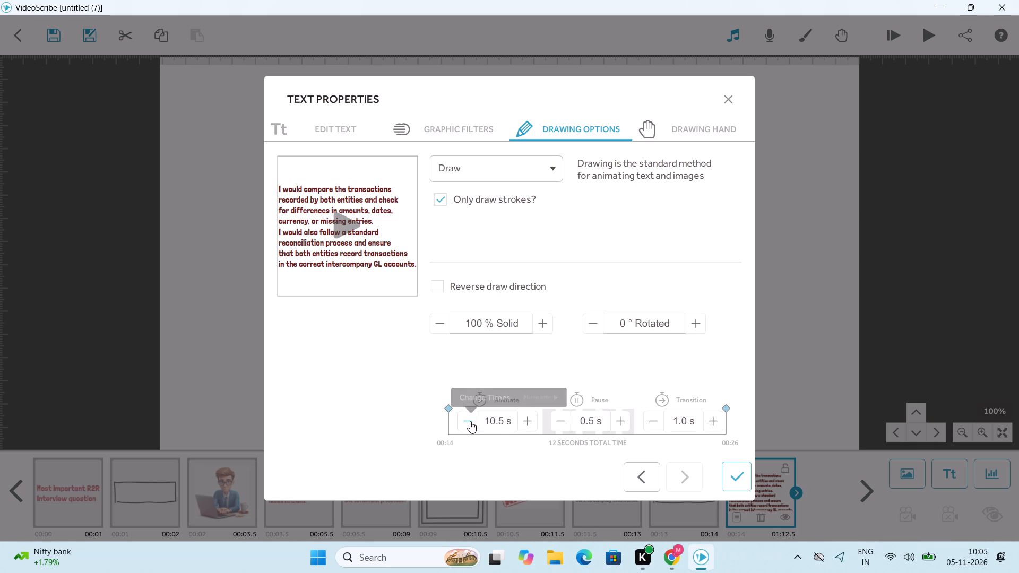
pyautogui.moveTo(560, 423); pyautogui.dragTo(663, 419)
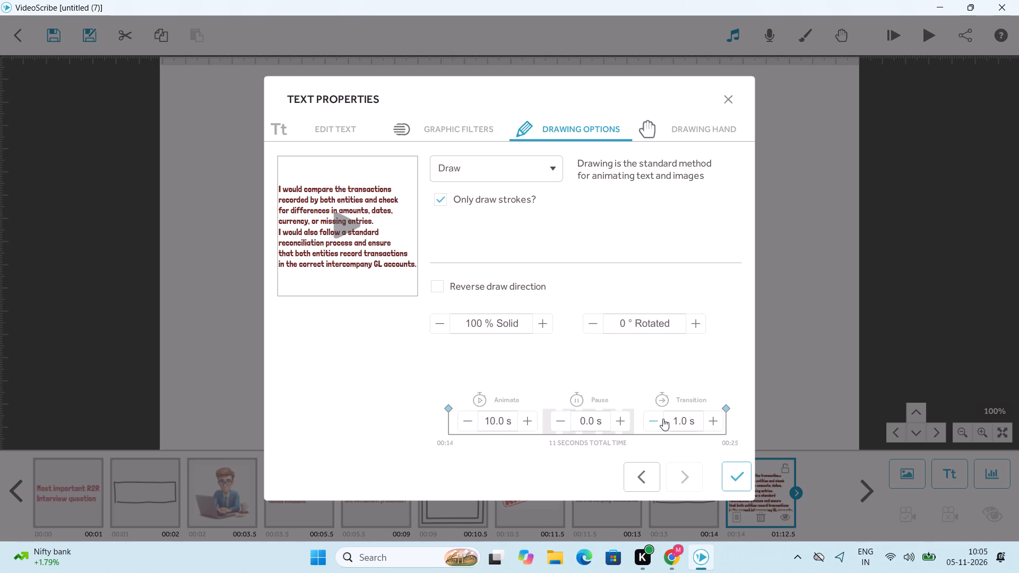
pyautogui.click(660, 420)
pyautogui.click(735, 483)
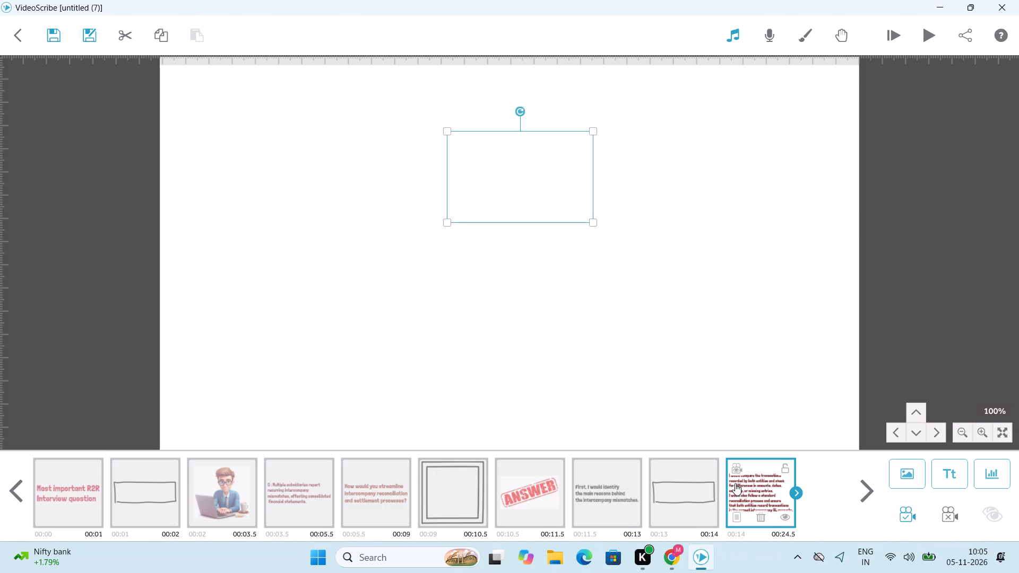
# Add the recently used double square frame image, then shrink and move it so it surrounds the new answer text.
pyautogui.click(910, 473)
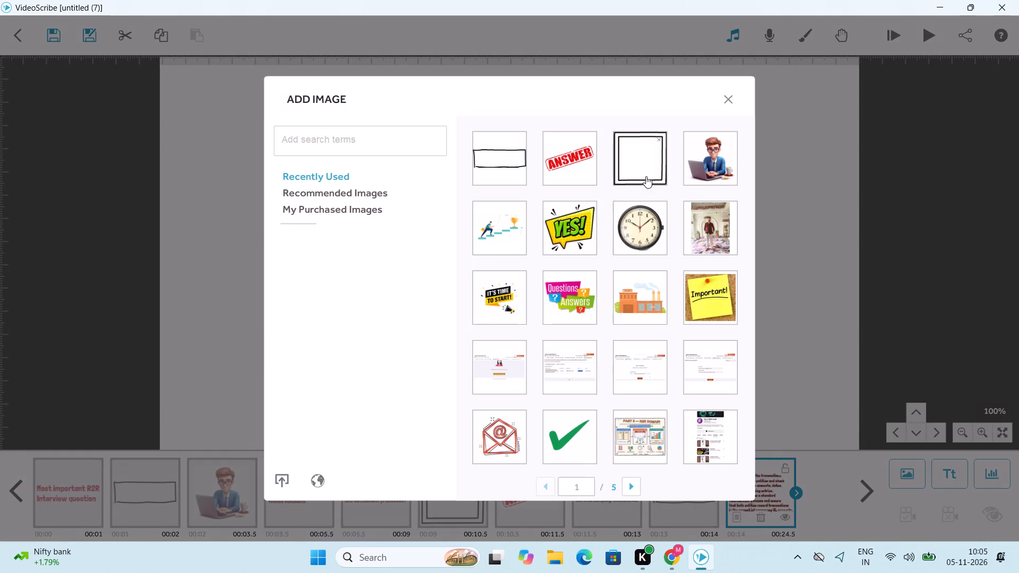
pyautogui.click(645, 175)
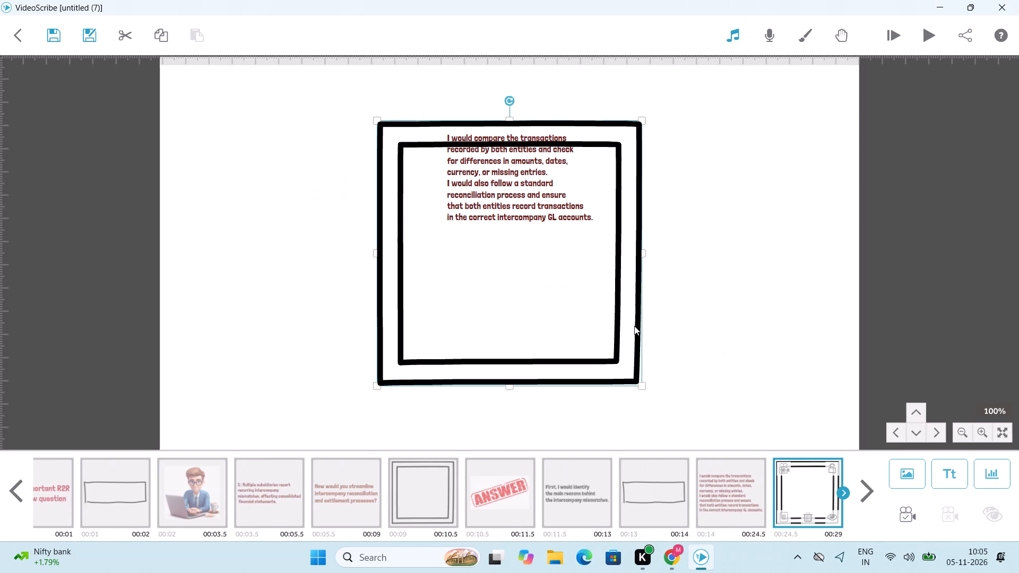
pyautogui.moveTo(641, 388); pyautogui.dragTo(613, 371)
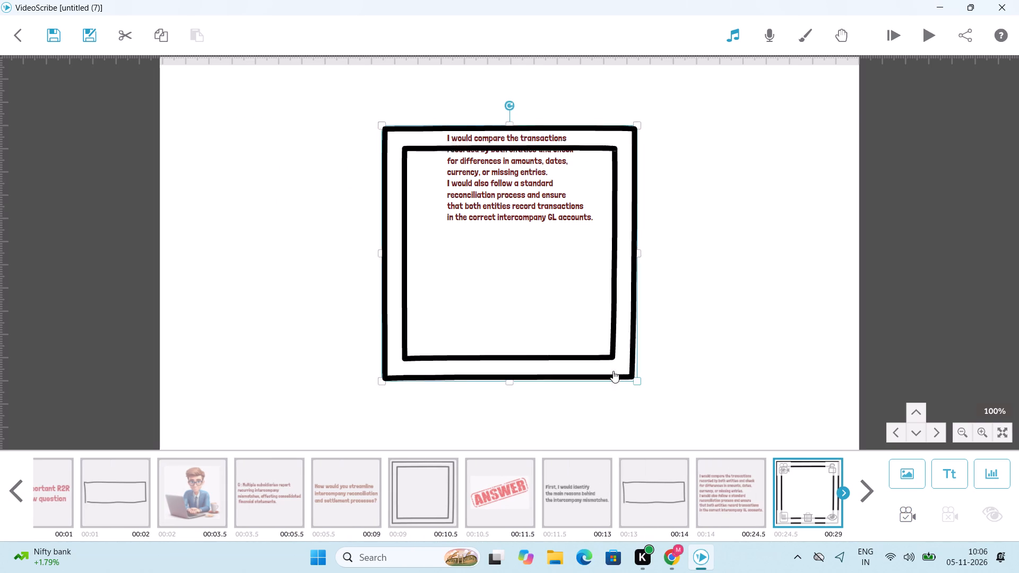
pyautogui.moveTo(613, 371); pyautogui.dragTo(583, 348)
pyautogui.moveTo(572, 345); pyautogui.dragTo(582, 282)
# Set the double square frame's timing to 1.0 s animate, 0.0 s pause and 0.5 s transition.
pyautogui.click(614, 282)
pyautogui.click(614, 282)
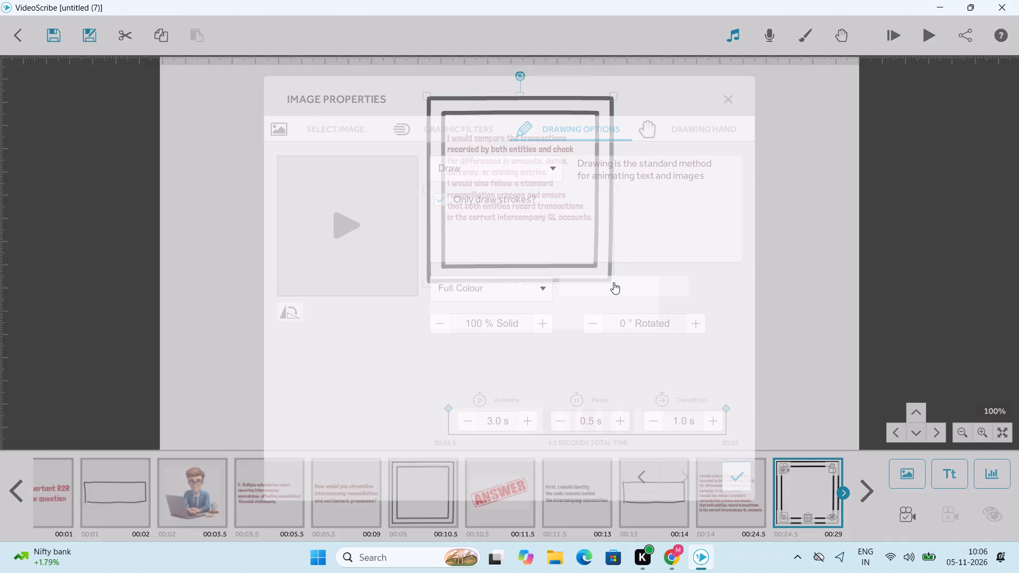
pyautogui.tripleClick(471, 424)
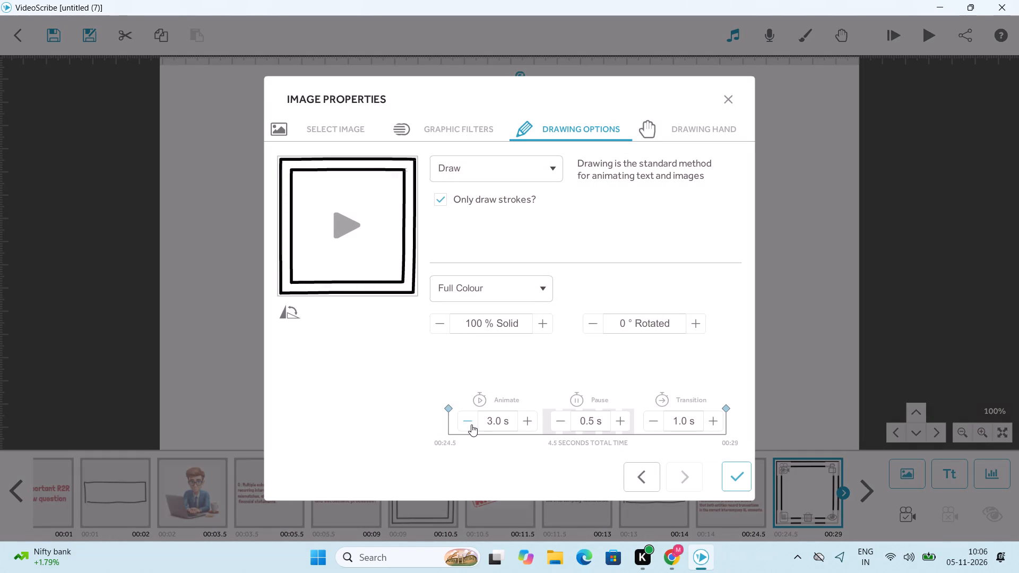
pyautogui.click(471, 424)
pyautogui.click(549, 425)
pyautogui.moveTo(560, 426); pyautogui.dragTo(653, 424)
pyautogui.click(653, 424)
pyautogui.click(734, 469)
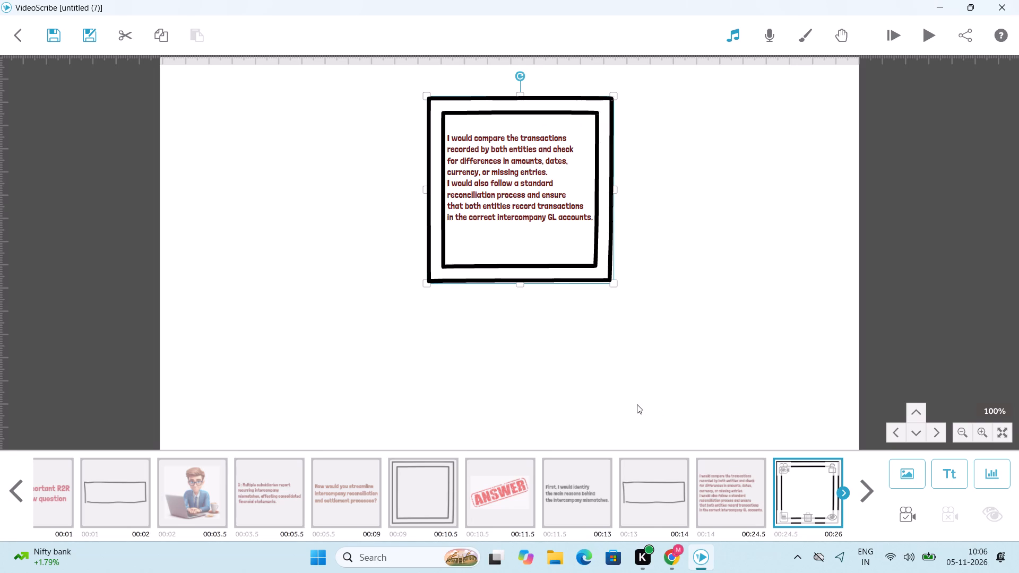
# Reduce the double frame's height and nudge it so it fits closely around the answer text, and set its camera position.
pyautogui.moveTo(521, 93); pyautogui.dragTo(523, 108)
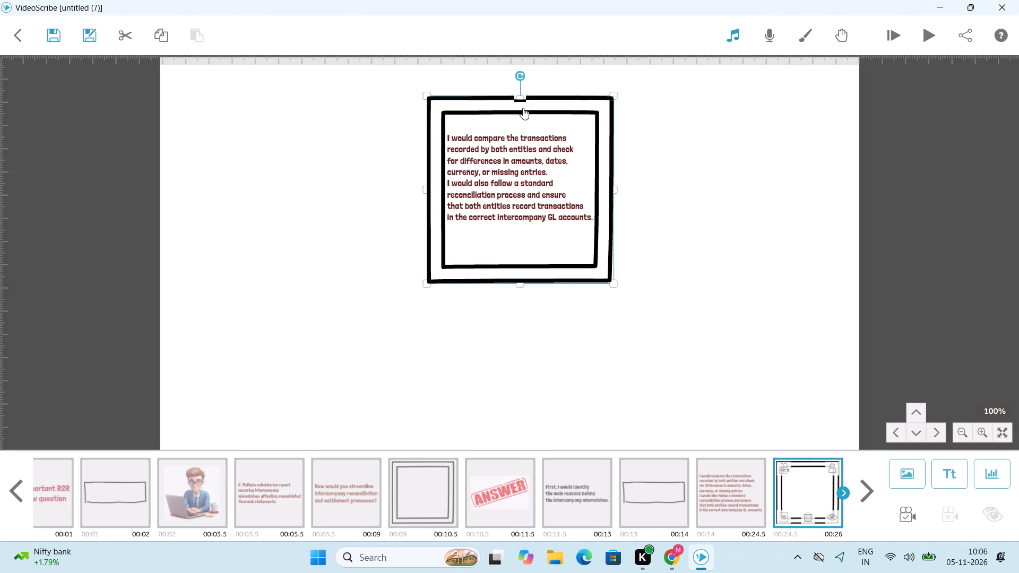
pyautogui.moveTo(523, 108); pyautogui.dragTo(523, 114)
pyautogui.moveTo(569, 254); pyautogui.dragTo(570, 240)
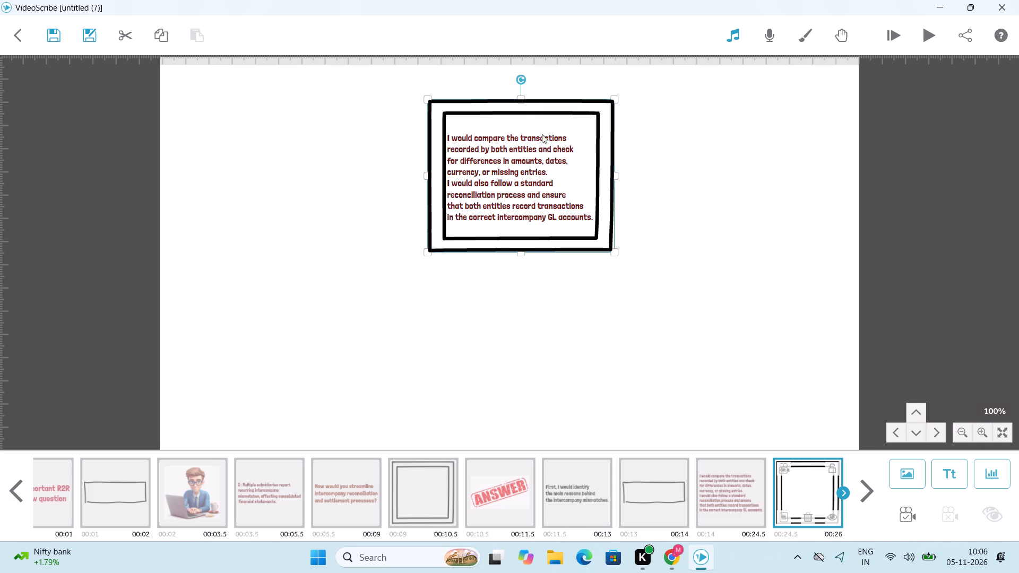
pyautogui.moveTo(521, 95); pyautogui.dragTo(525, 112)
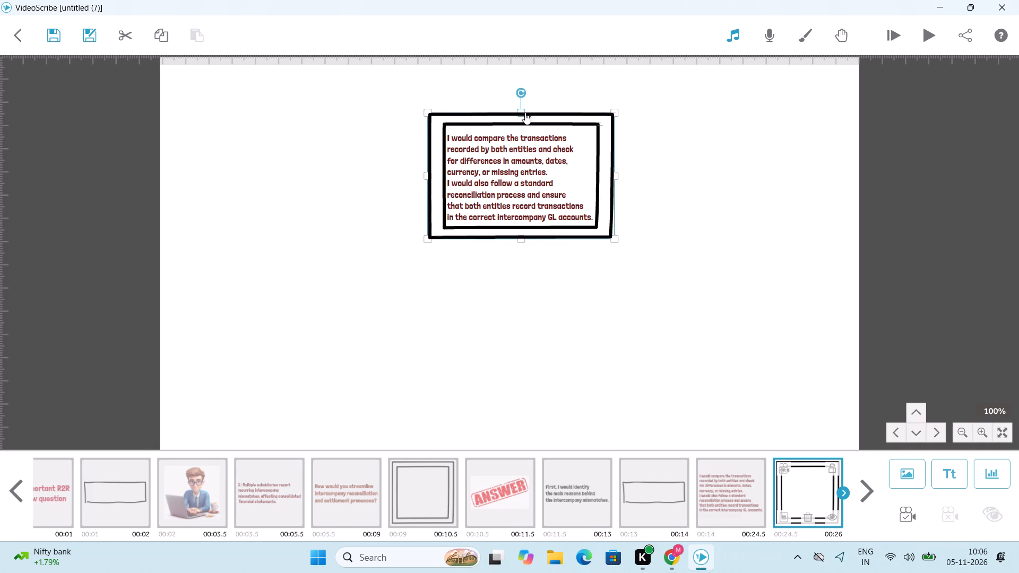
pyautogui.moveTo(525, 112); pyautogui.dragTo(525, 114)
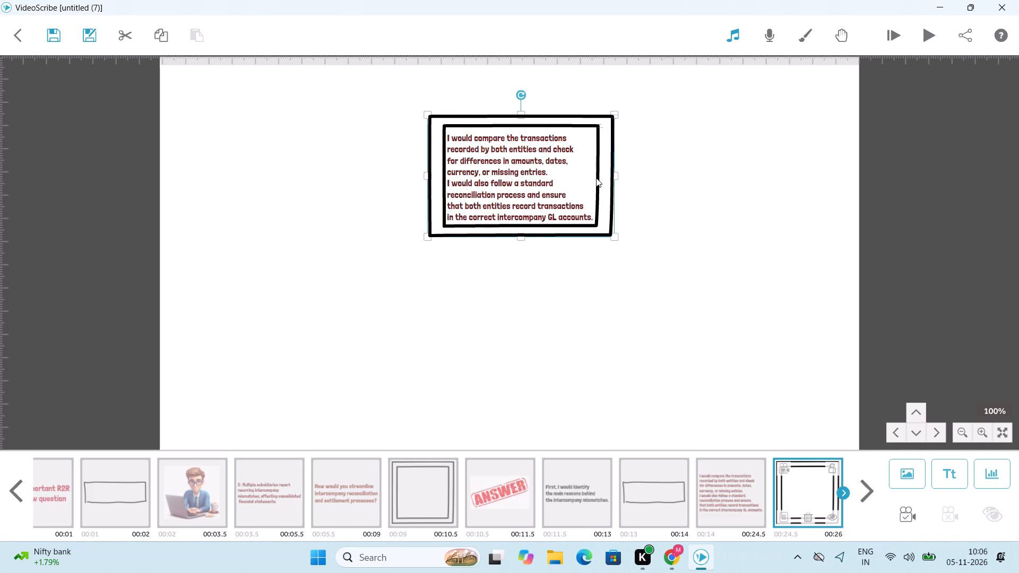
pyautogui.click(596, 178)
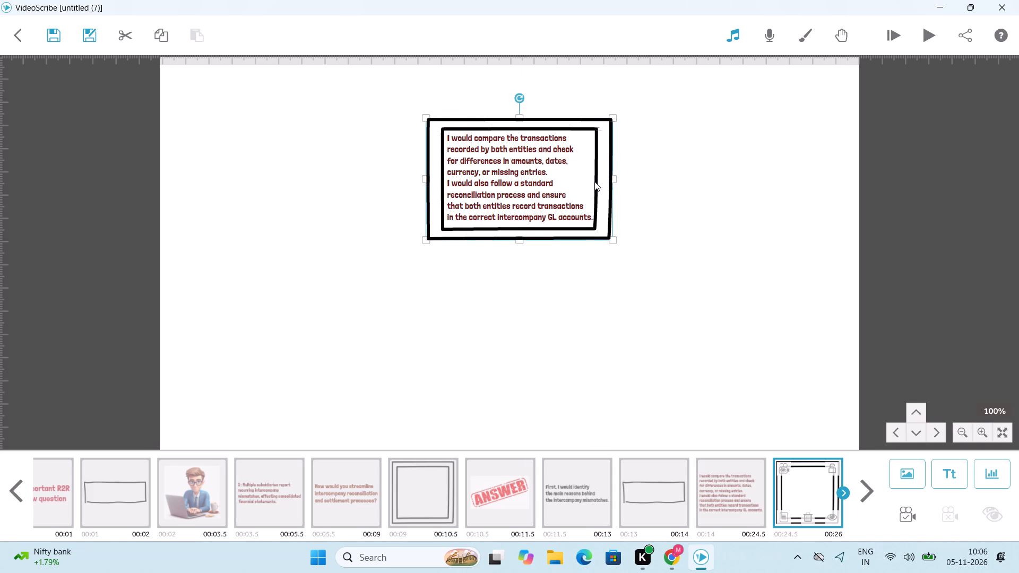
pyautogui.click(904, 520)
# Set the double frame's animate time to 0.5 s.
pyautogui.rightClick(782, 476)
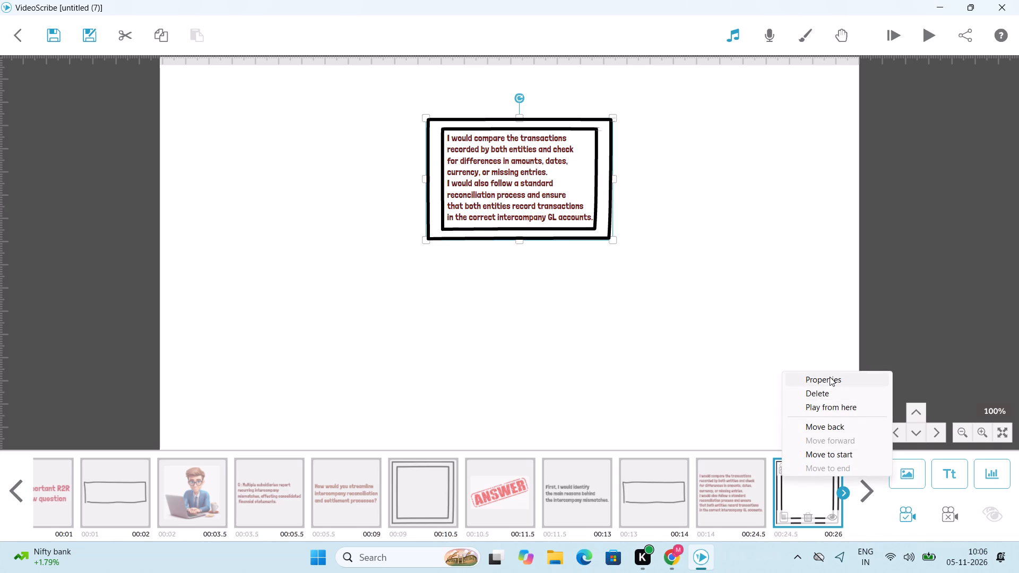
pyautogui.click(830, 377)
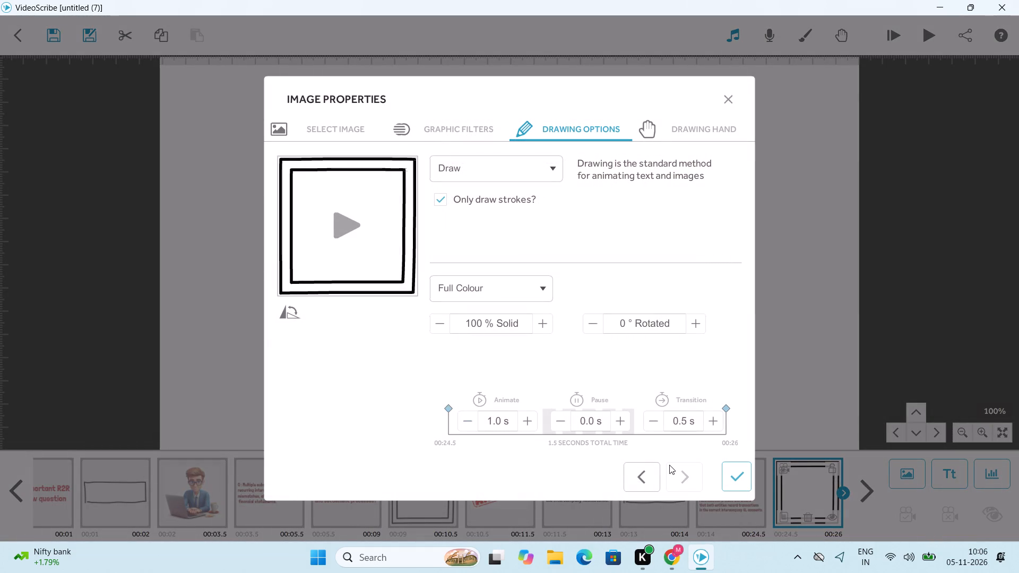
pyautogui.click(470, 422)
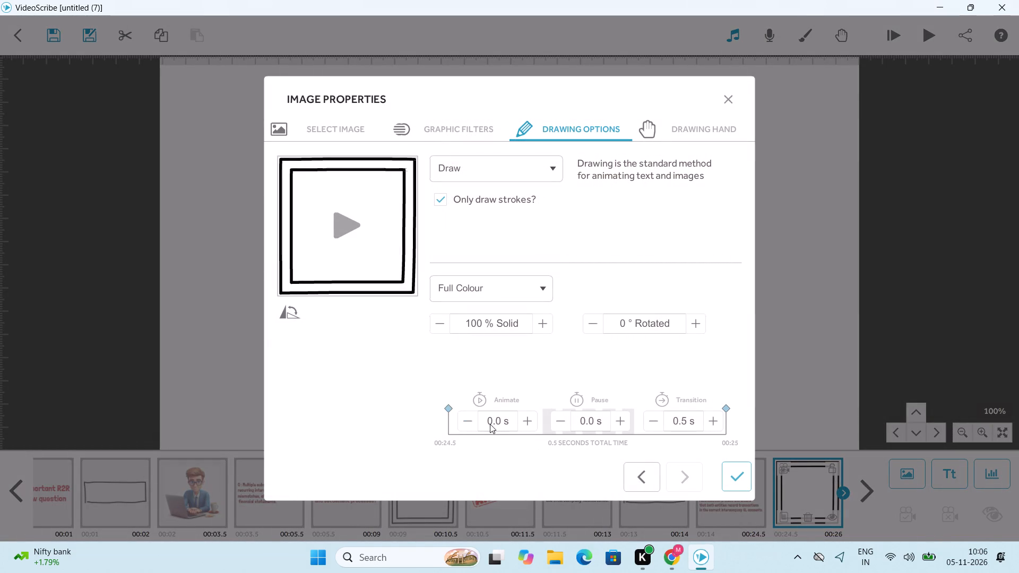
pyautogui.click(533, 423)
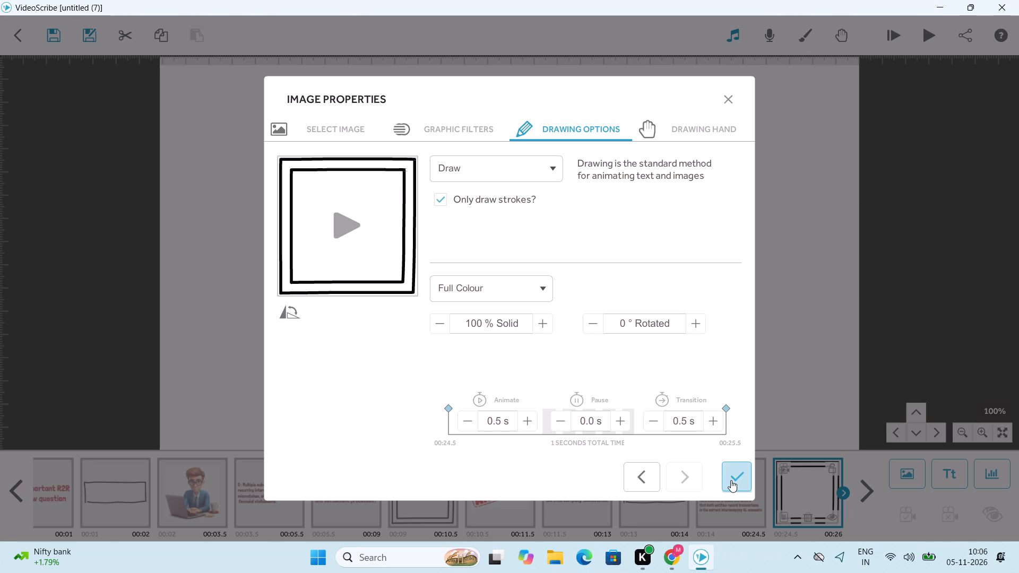
# Change the double square frame's animation from Draw to Move In, with the move-in angle set to the bottom-left corner.
pyautogui.click(552, 175)
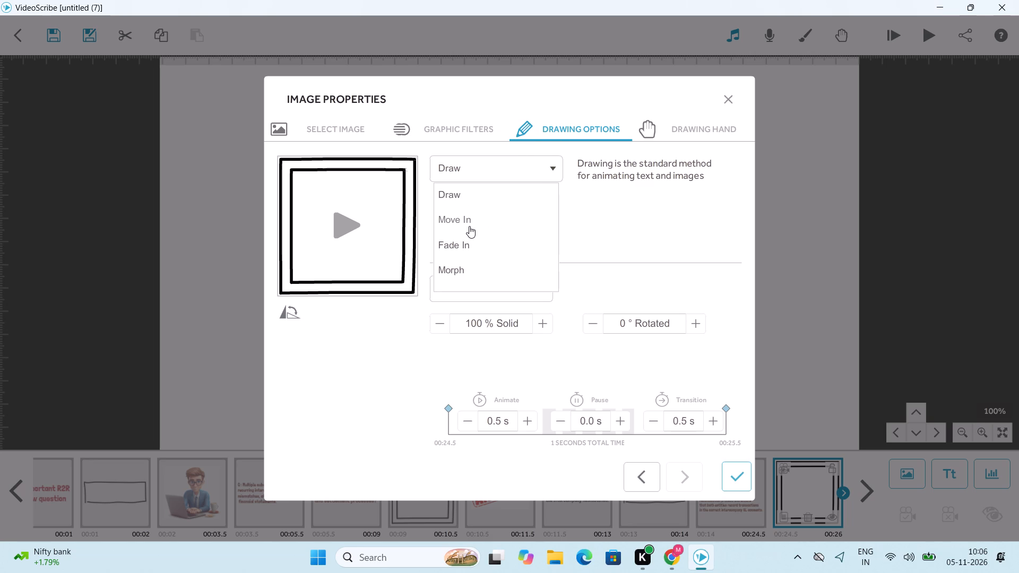
pyautogui.click(469, 226)
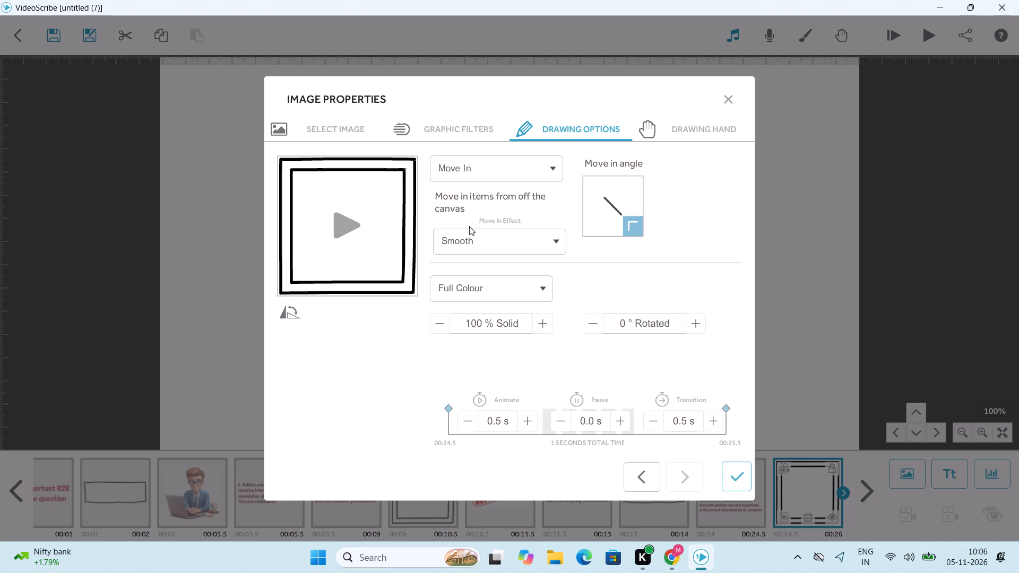
pyautogui.click(701, 131)
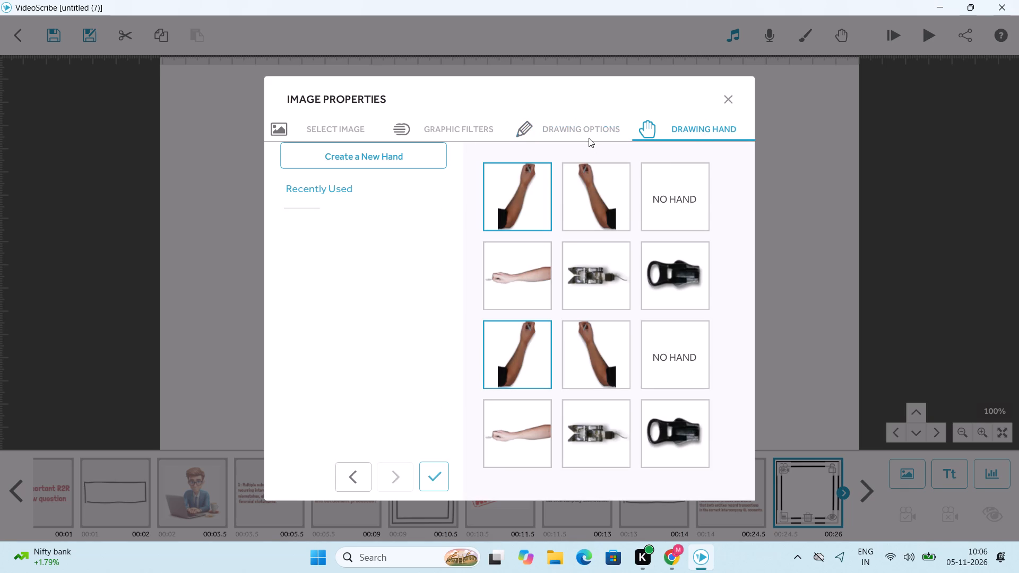
pyautogui.click(571, 131)
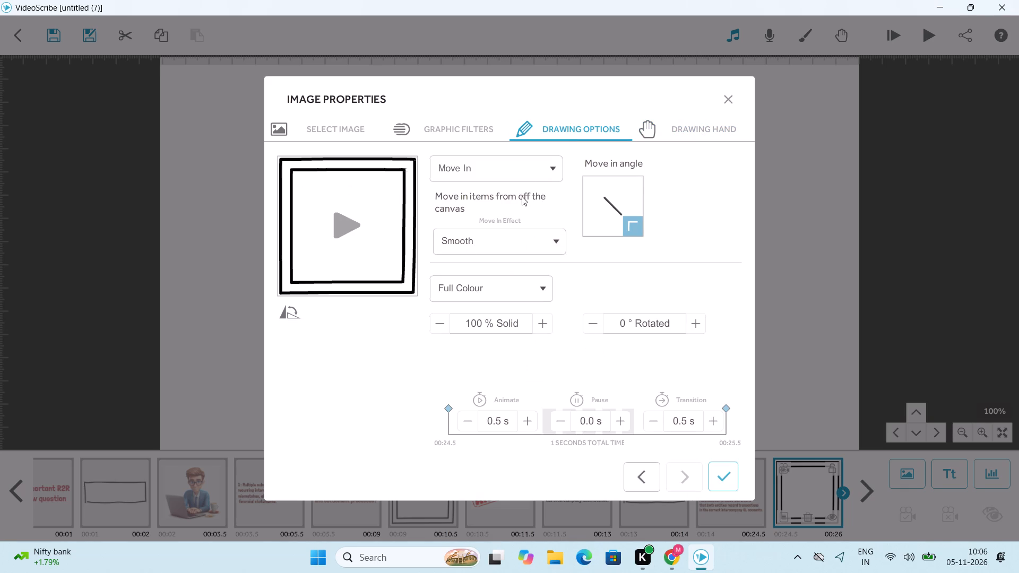
pyautogui.click(590, 233)
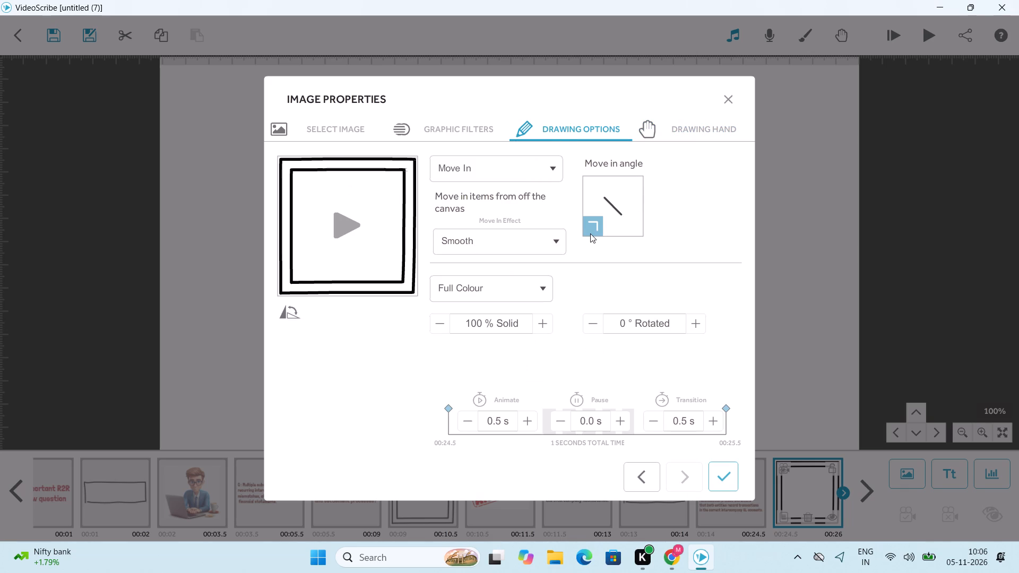
pyautogui.click(723, 483)
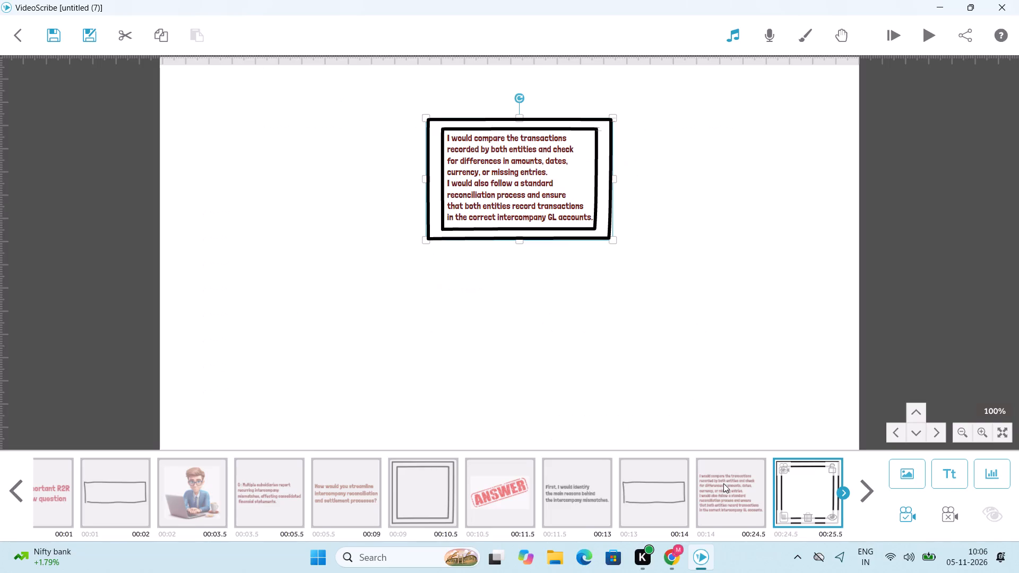
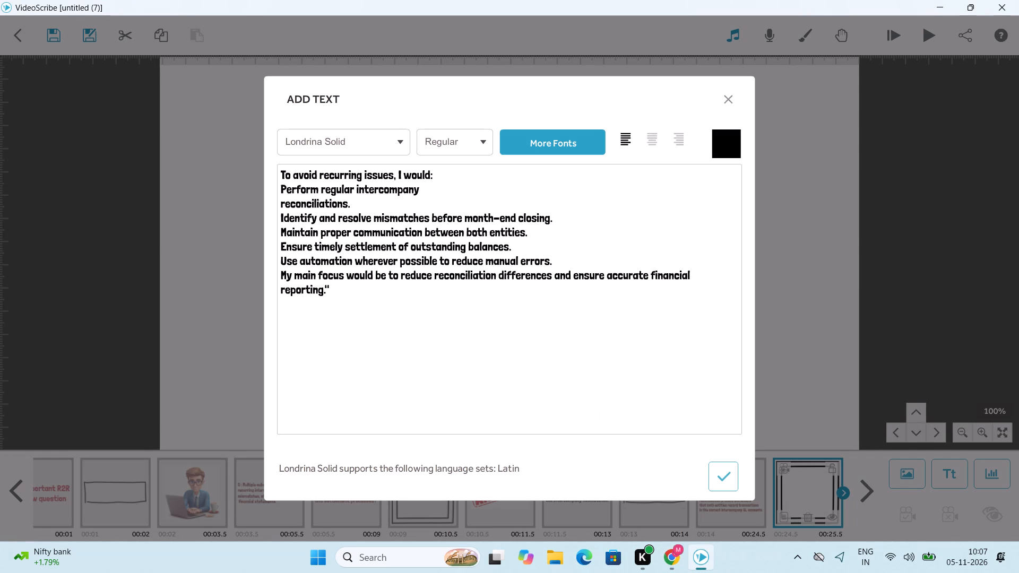
pyautogui.click(282, 217)
pyautogui.press('BackSpace')
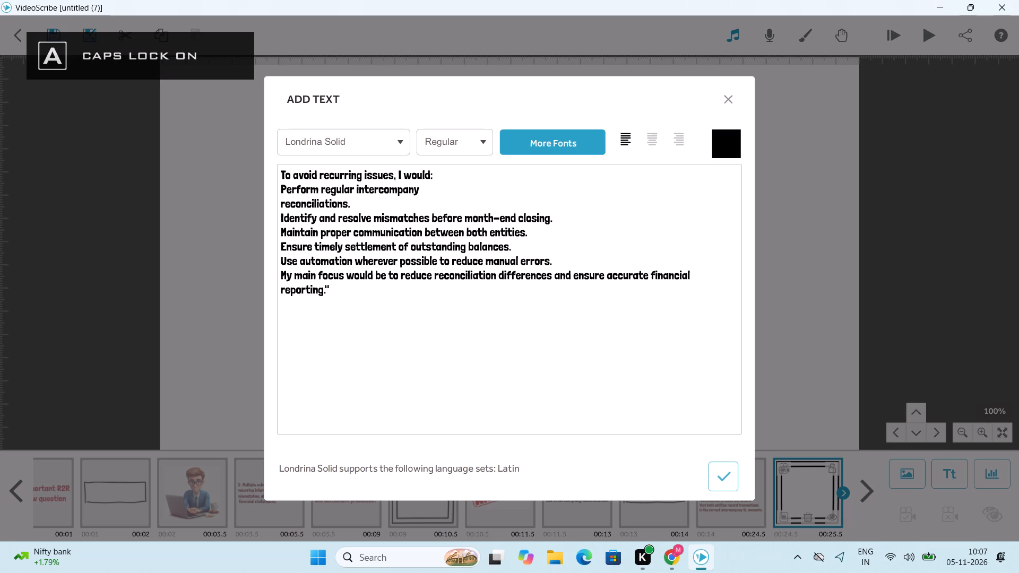
# Rewrap the answer text so "Identify and resolve" follows "reconciliations." and a new line starts at "mismatches before month-end closing.".
pyautogui.click(281, 220)
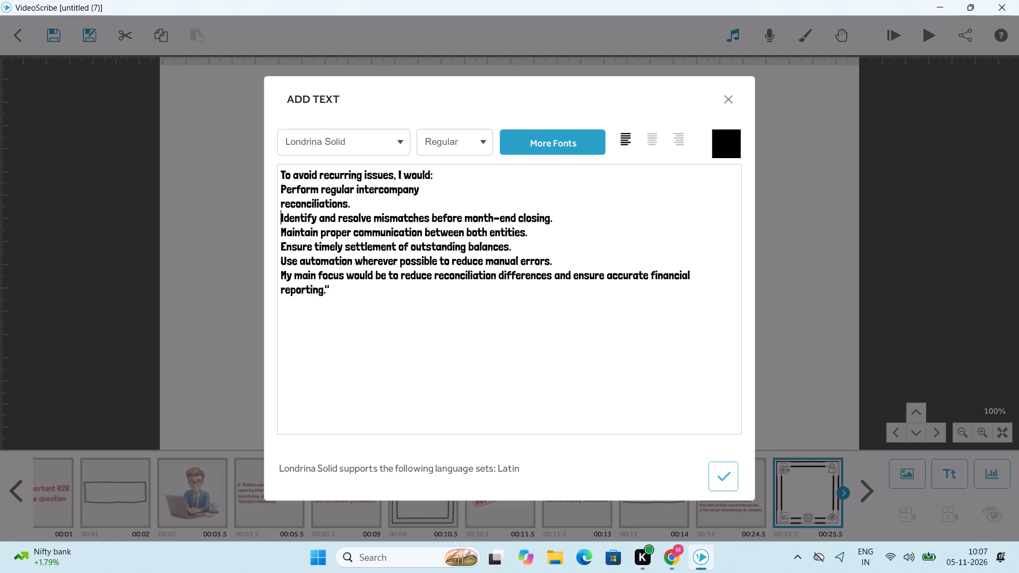
pyautogui.press('BackSpace')
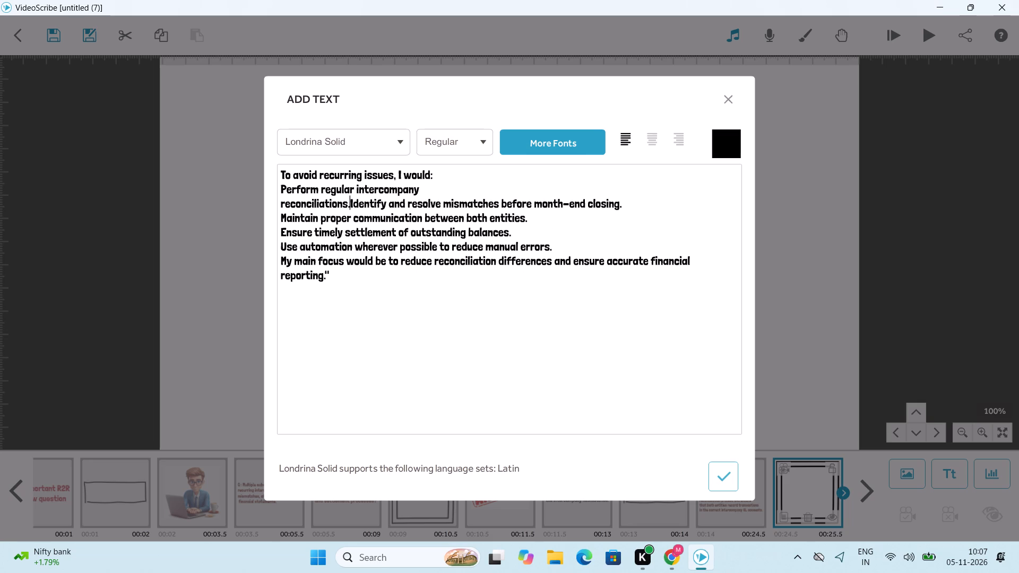
pyautogui.press('space')
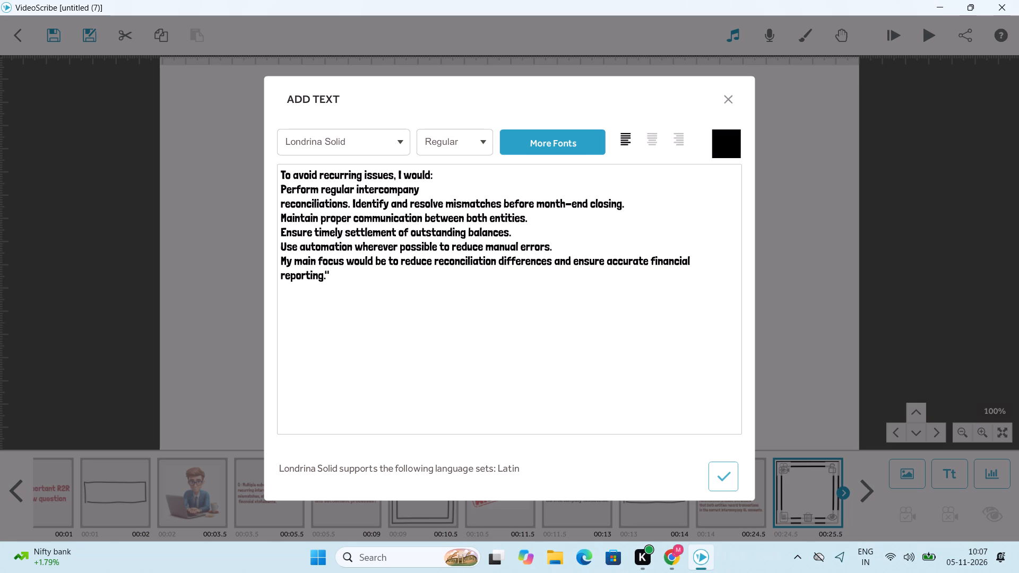
pyautogui.click(446, 203)
pyautogui.press('Return')
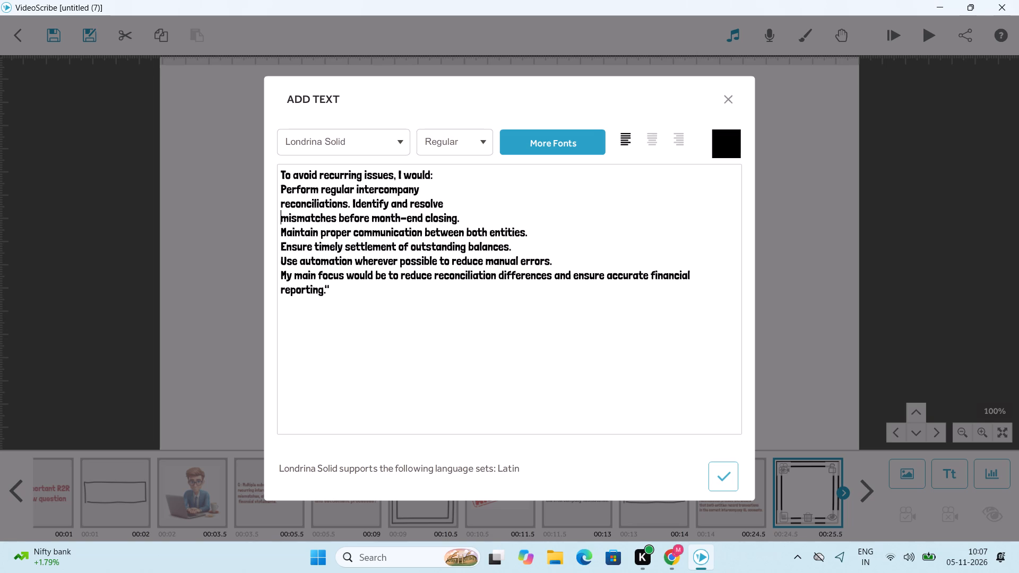
# Cut the lines from "Maintain proper communication" through "reporting." and add the remaining four lines to the canvas.
pyautogui.moveTo(281, 229); pyautogui.dragTo(333, 290)
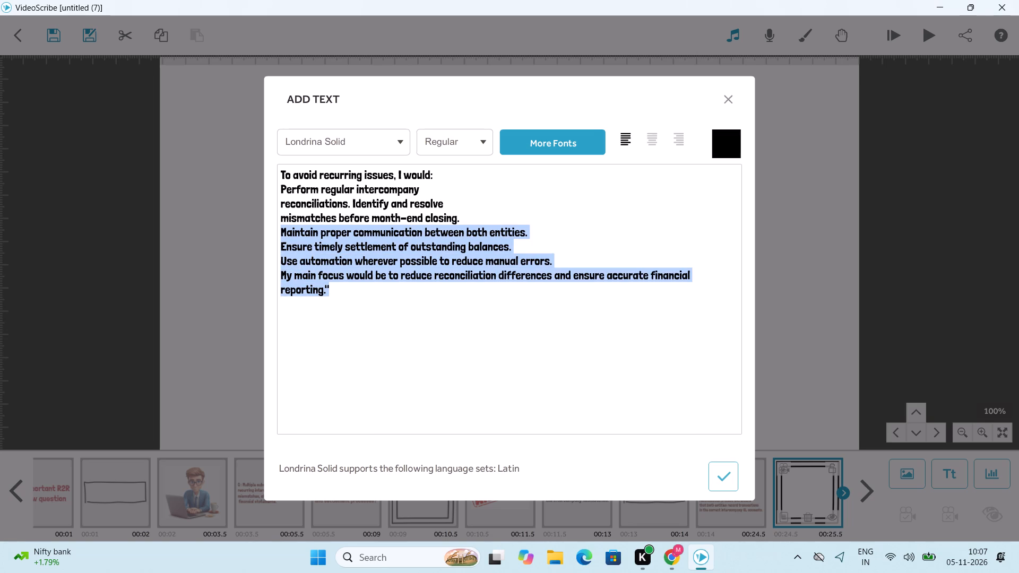
pyautogui.moveTo(333, 290); pyautogui.dragTo(333, 290)
pyautogui.hotkey('ctrl', 'x')
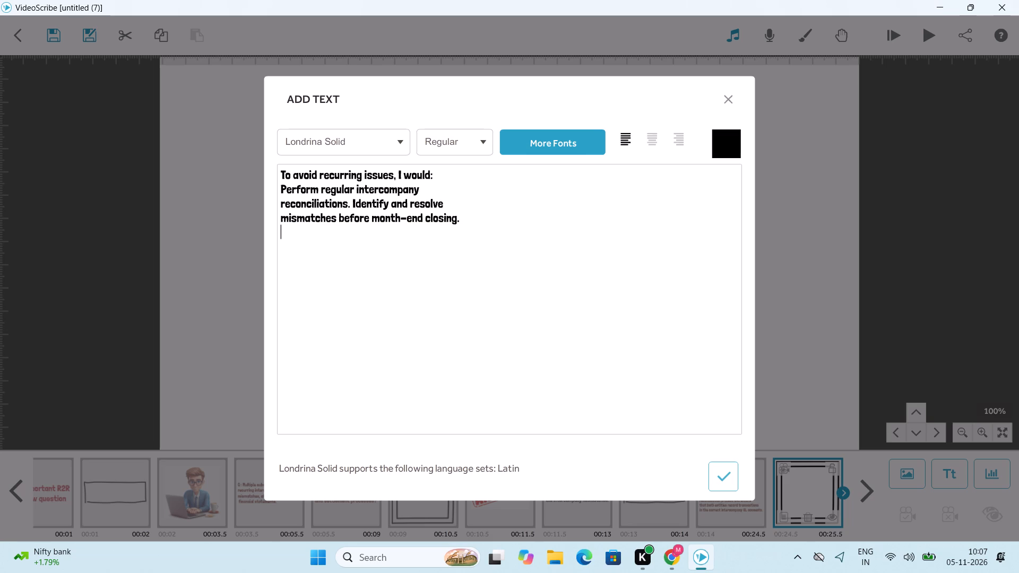
pyautogui.click(729, 481)
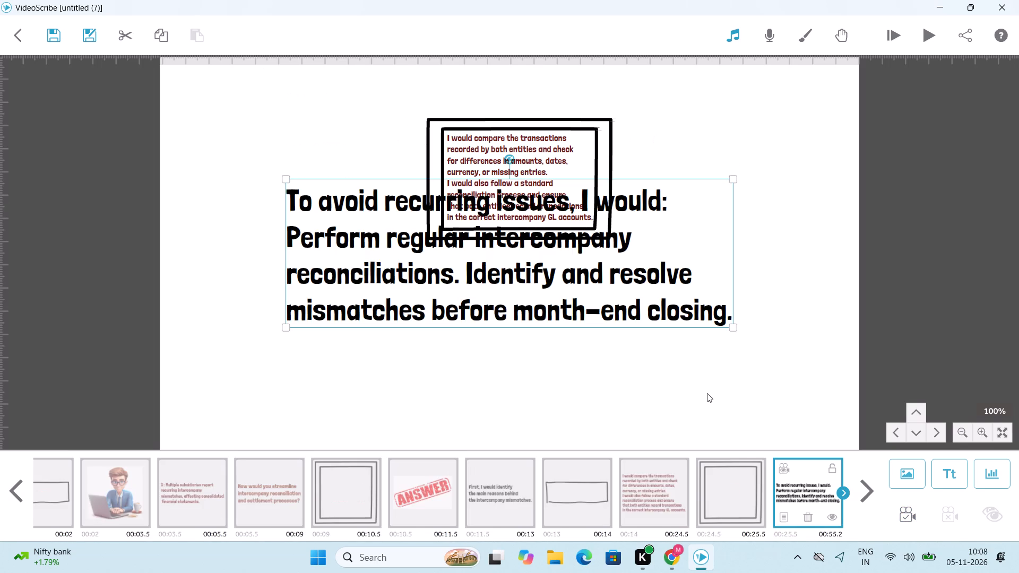
# Shrink the new text to about the previous answer's width, place it below the double frame, and set its camera position.
pyautogui.moveTo(734, 328); pyautogui.dragTo(589, 283)
pyautogui.moveTo(553, 269); pyautogui.dragTo(568, 321)
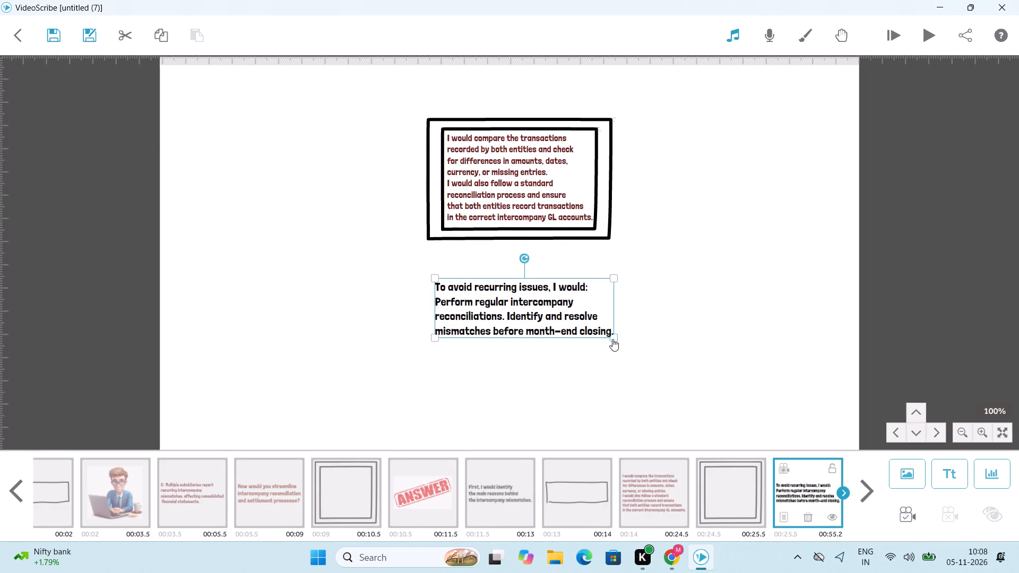
pyautogui.moveTo(611, 337); pyautogui.dragTo(601, 333)
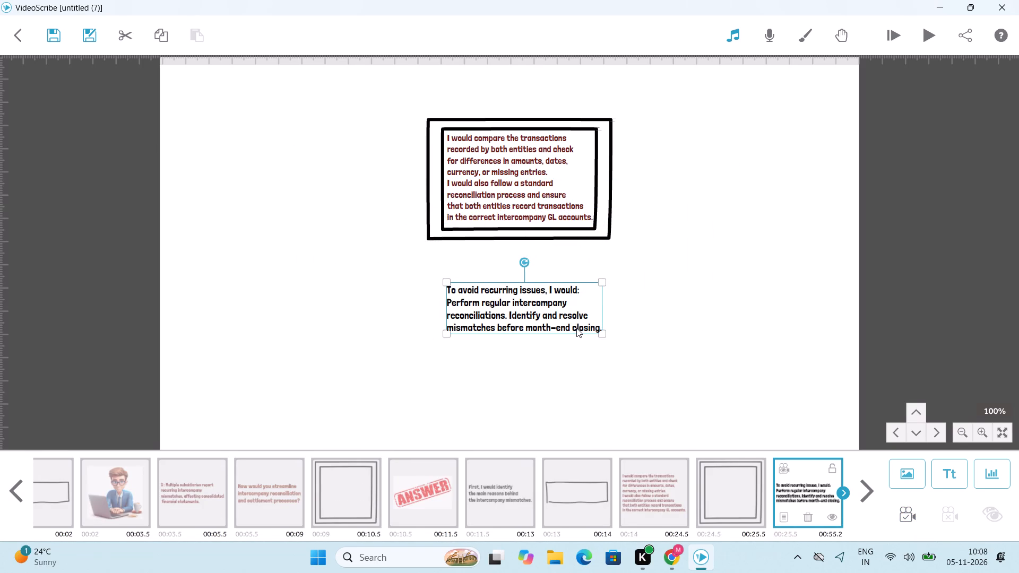
pyautogui.click(576, 328)
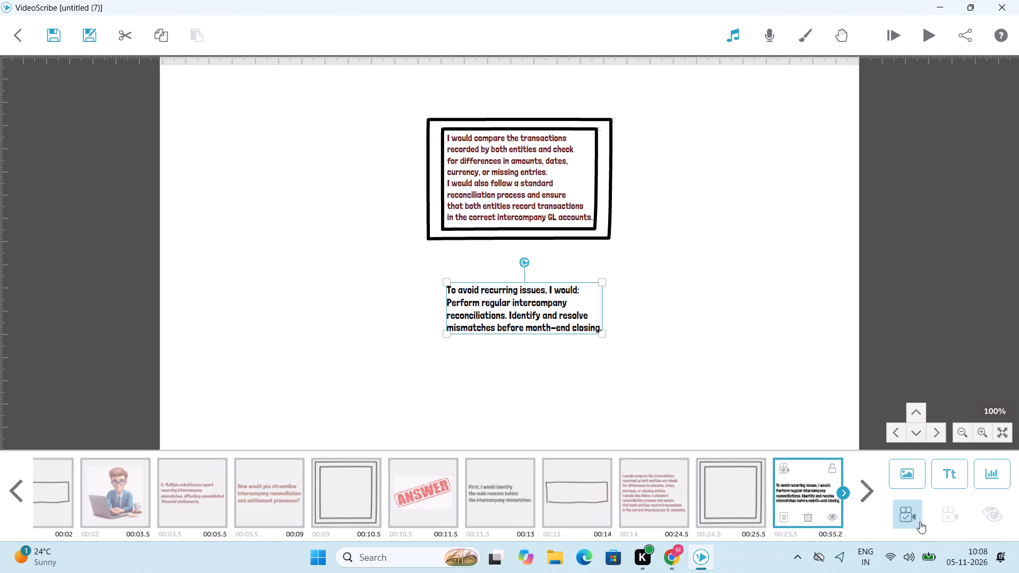
pyautogui.click(927, 527)
pyautogui.click(917, 524)
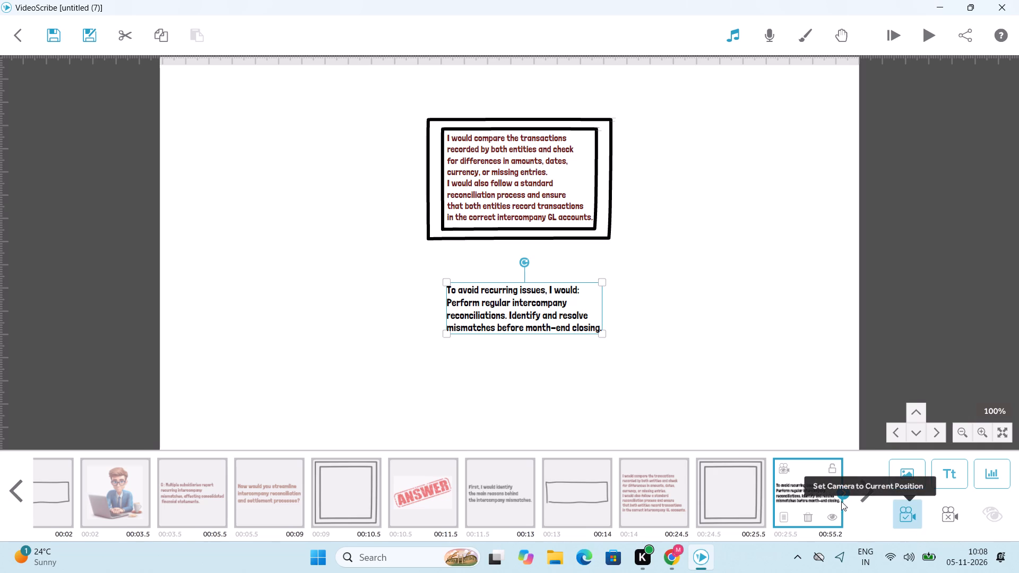
# Set the "To avoid recurring issues" text's timing to 2.0 s animate, 0.0 s pause and 0.5 s transition.
pyautogui.rightClick(808, 491)
pyautogui.click(839, 392)
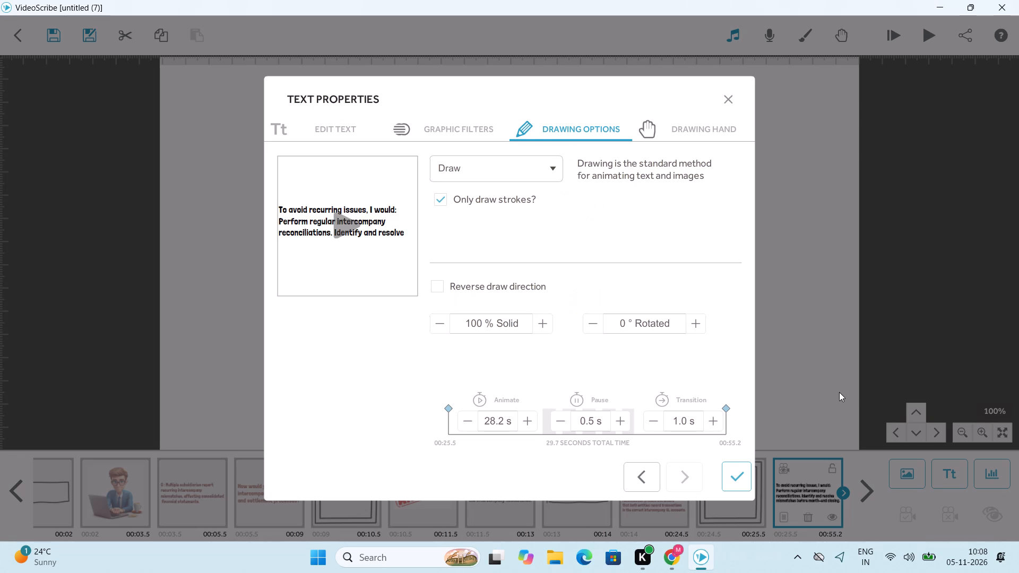
pyautogui.tripleClick(472, 421)
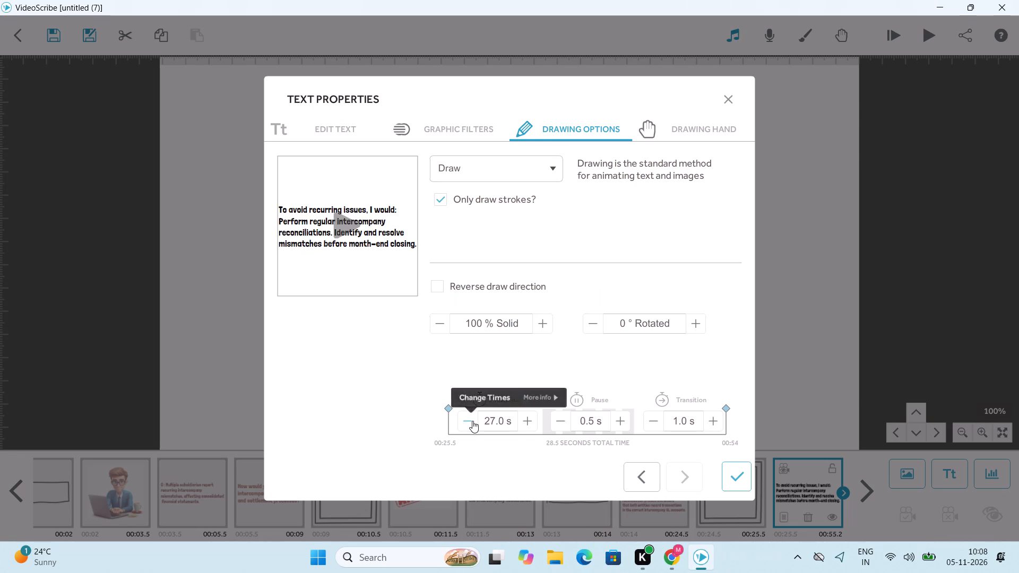
pyautogui.click(472, 421)
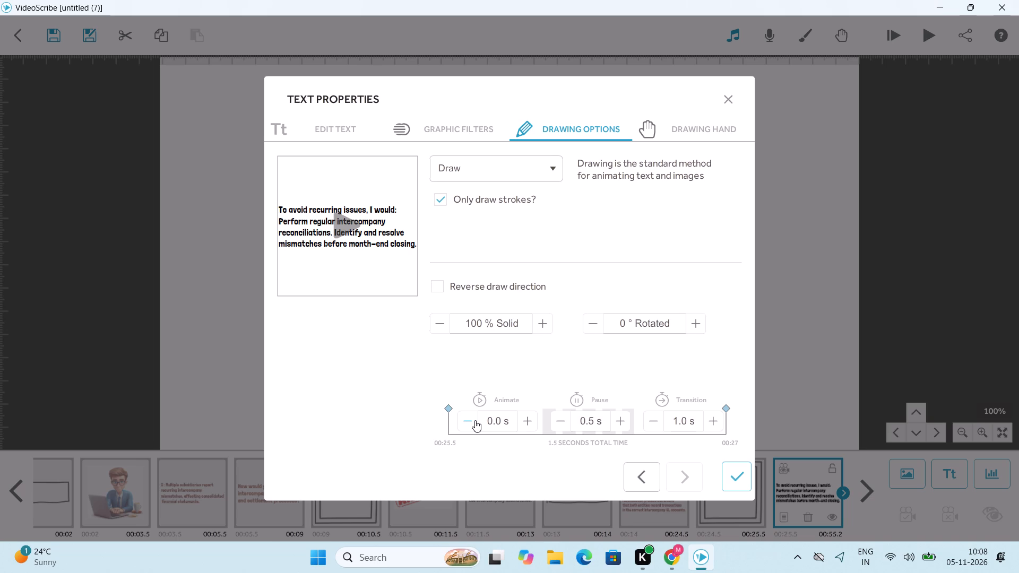
pyautogui.click(475, 420)
pyautogui.click(525, 425)
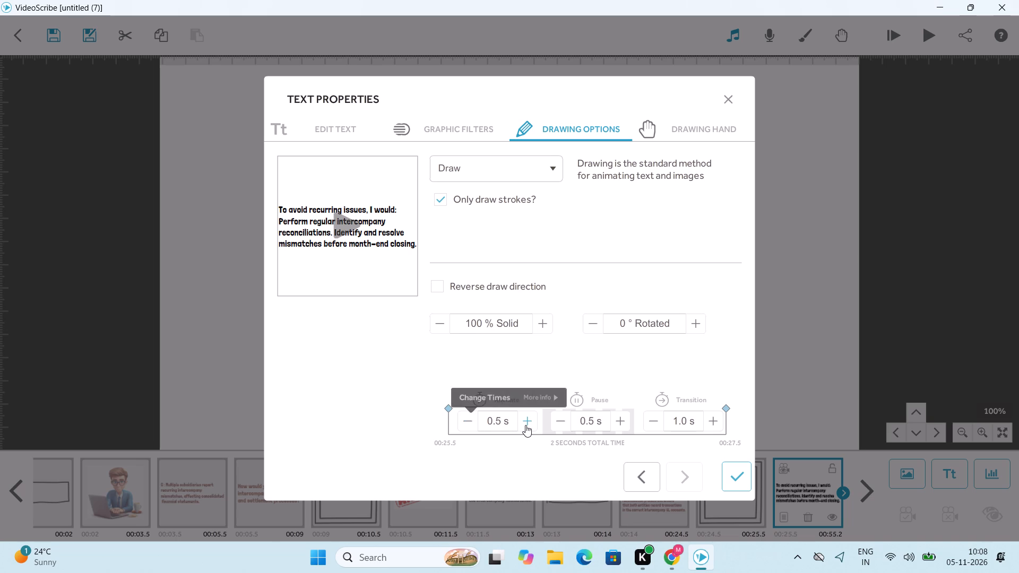
pyautogui.click(546, 425)
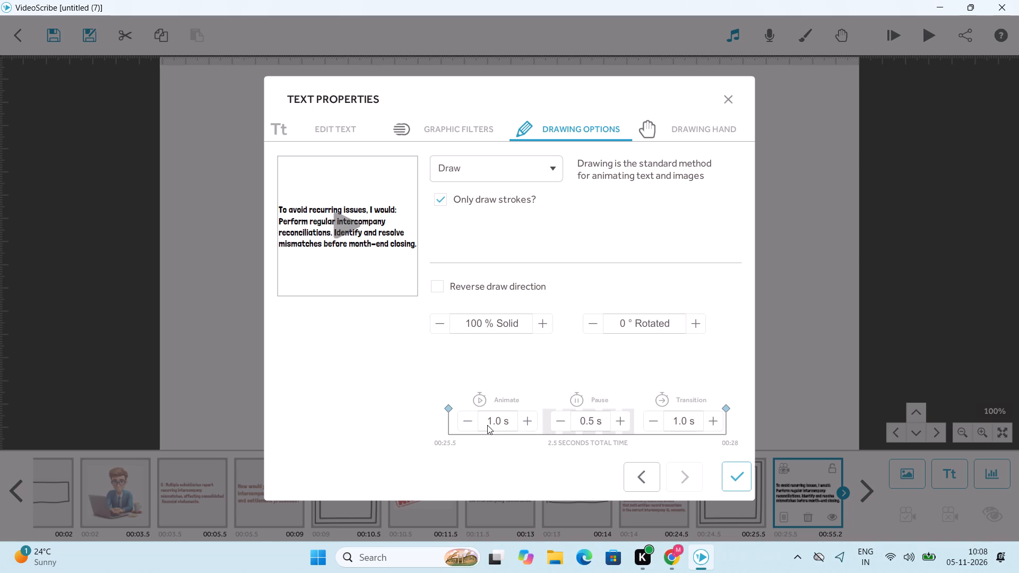
pyautogui.click(477, 425)
pyautogui.click(562, 428)
pyautogui.tripleClick(532, 423)
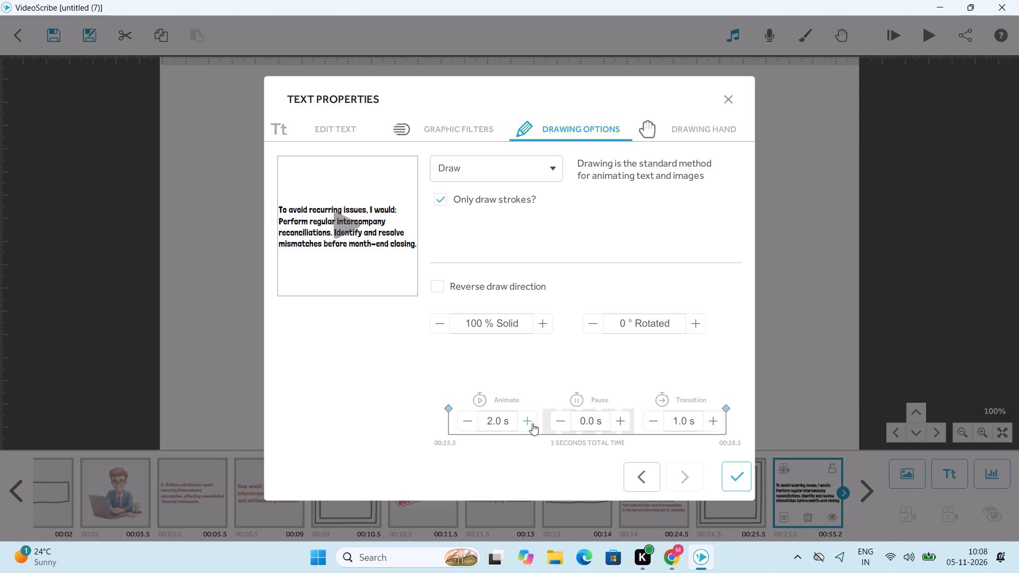
pyautogui.moveTo(649, 422); pyautogui.dragTo(717, 472)
pyautogui.moveTo(717, 472); pyautogui.dragTo(719, 430)
pyautogui.click(719, 430)
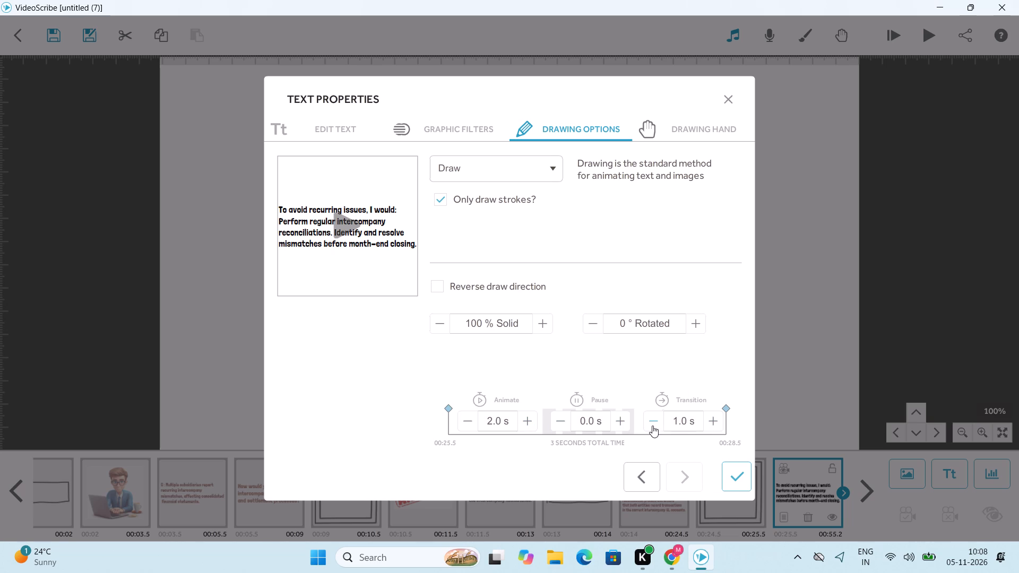
pyautogui.click(652, 426)
pyautogui.click(720, 429)
pyautogui.click(735, 482)
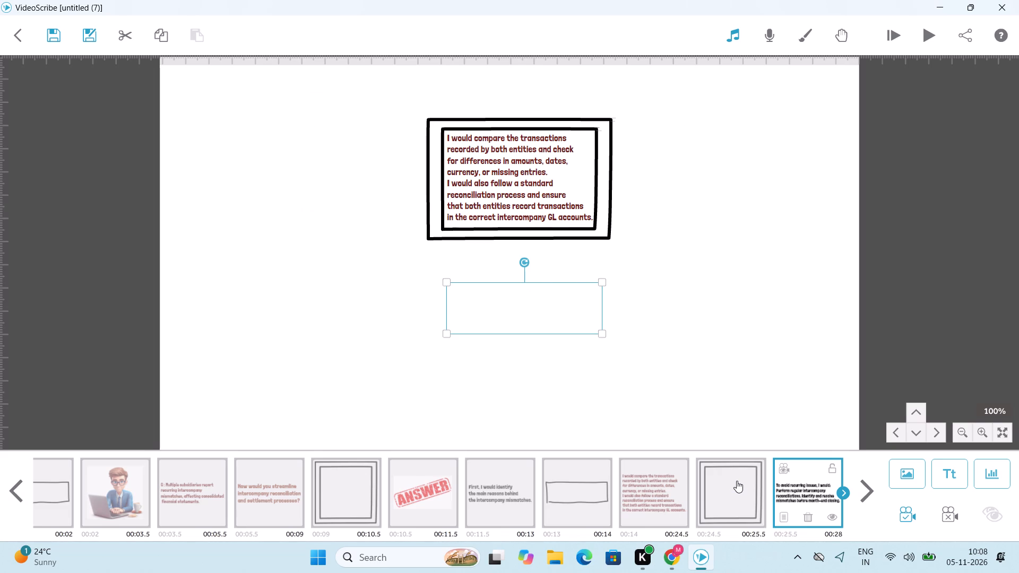
# Add the recently used hand-drawn rectangle image, fit it around the "To avoid recurring issues" text, and set its camera position.
pyautogui.click(901, 477)
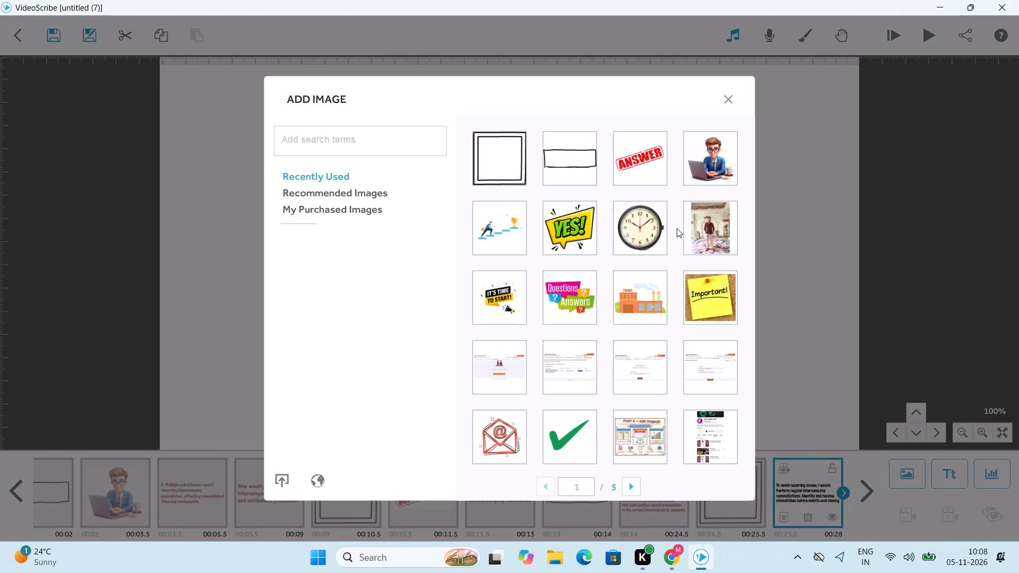
pyautogui.click(581, 165)
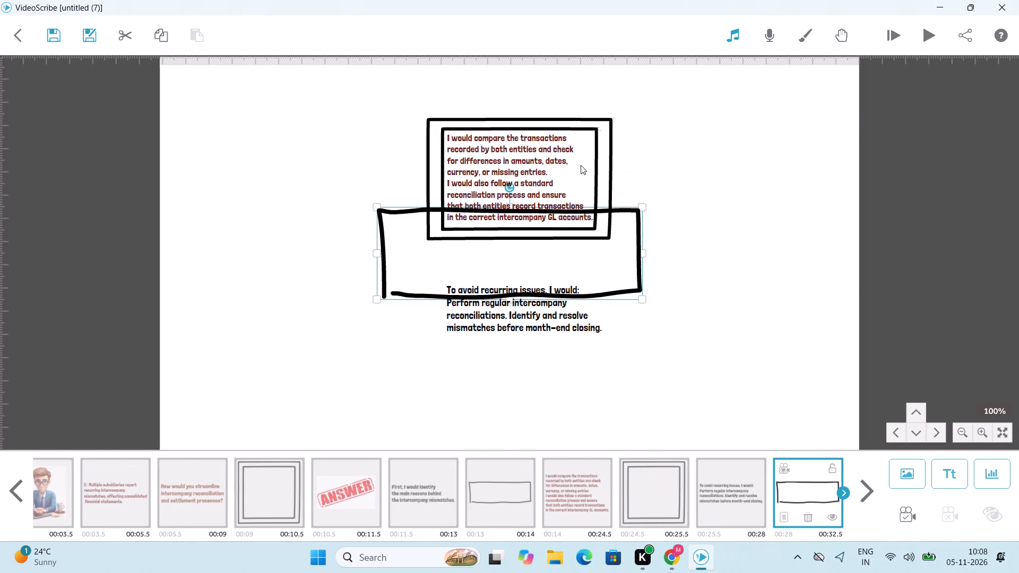
pyautogui.moveTo(642, 300); pyautogui.dragTo(599, 286)
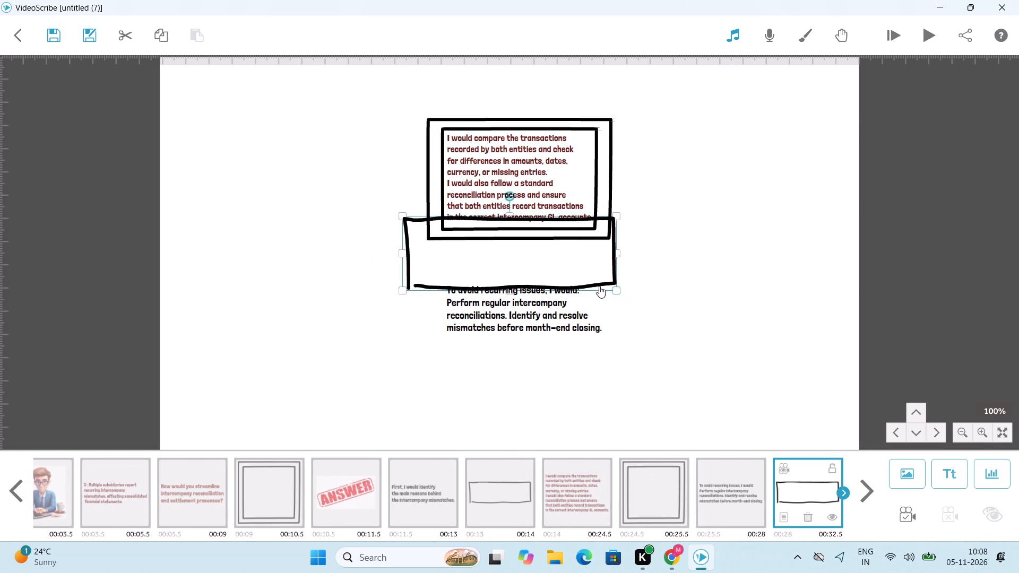
pyautogui.moveTo(599, 286); pyautogui.dragTo(587, 279)
pyautogui.moveTo(580, 274); pyautogui.dragTo(585, 331)
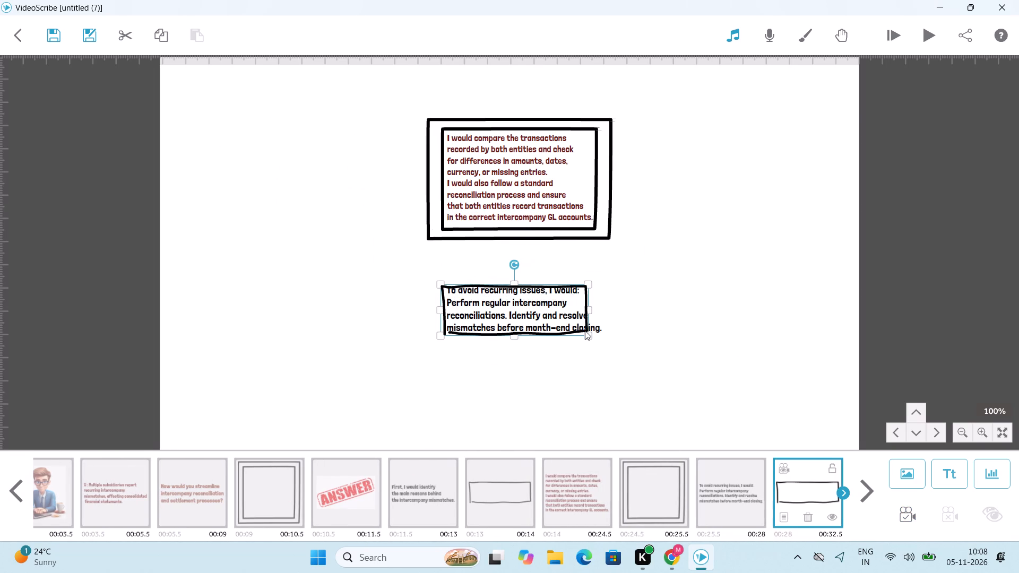
pyautogui.moveTo(588, 336); pyautogui.dragTo(602, 341)
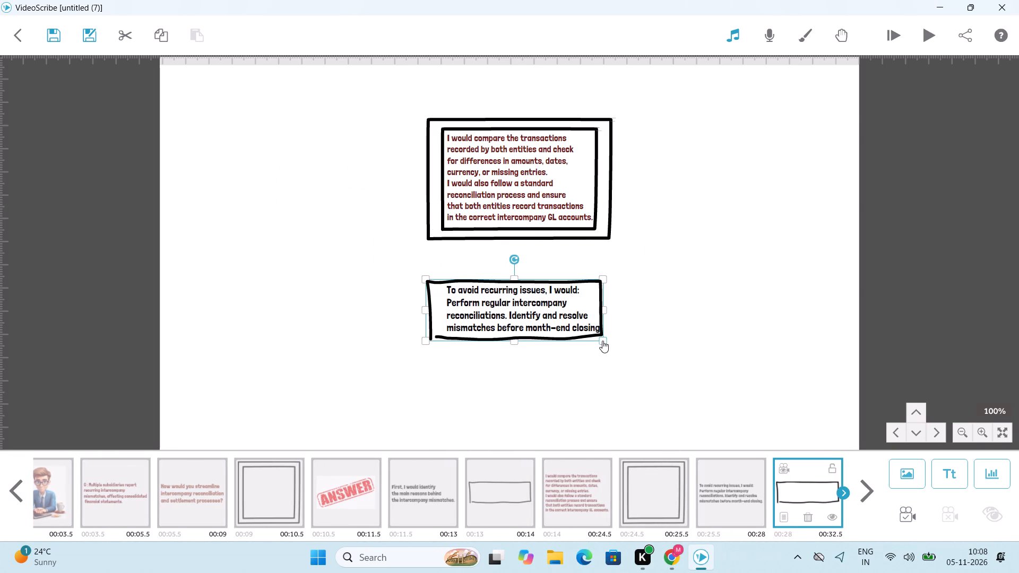
pyautogui.moveTo(586, 305); pyautogui.dragTo(594, 306)
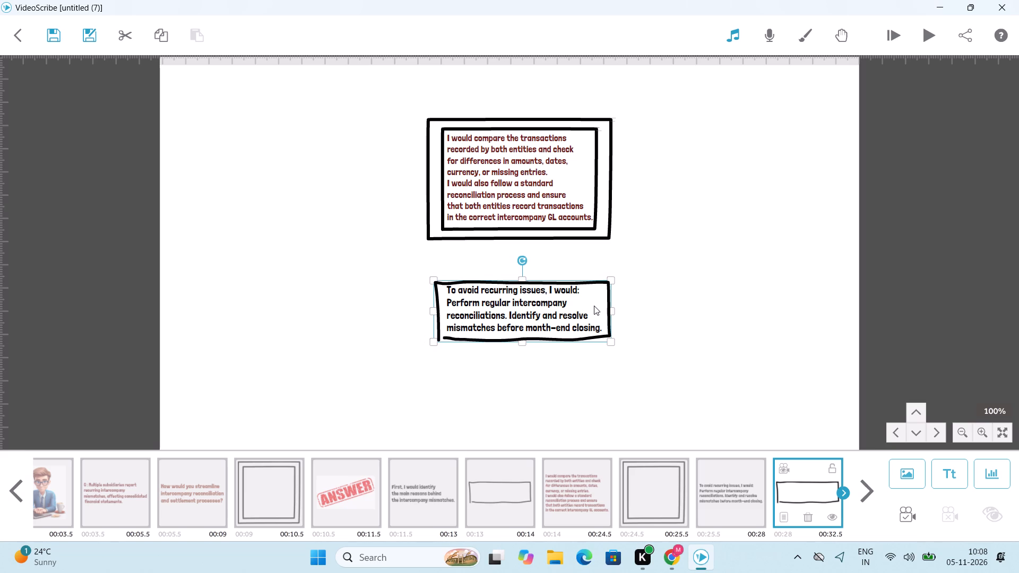
pyautogui.click(895, 512)
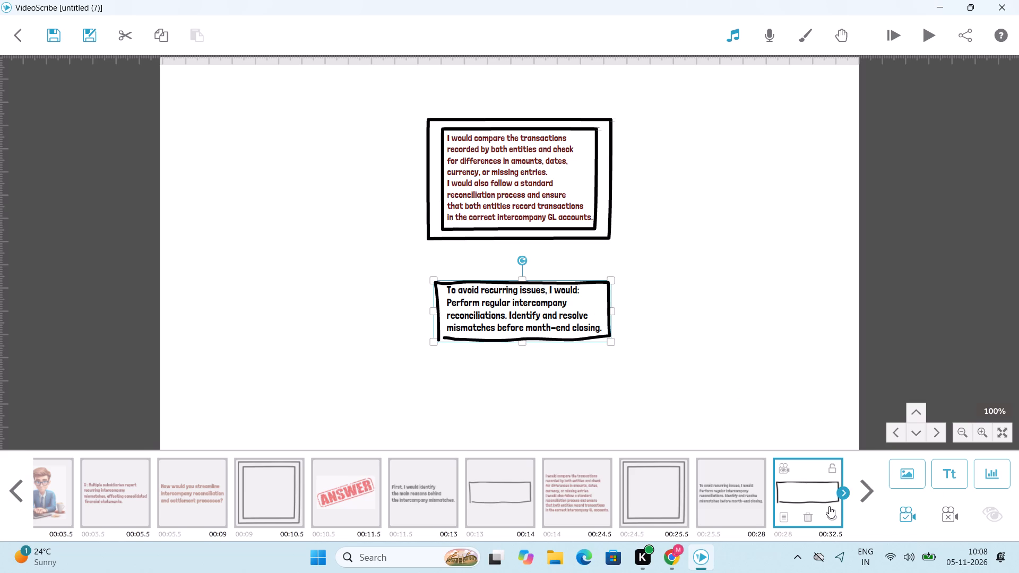
# Set the rectangle frame's timing to 0.5 s animate, 0.0 s pause and 0.5 s transition.
pyautogui.rightClick(827, 506)
pyautogui.click(868, 408)
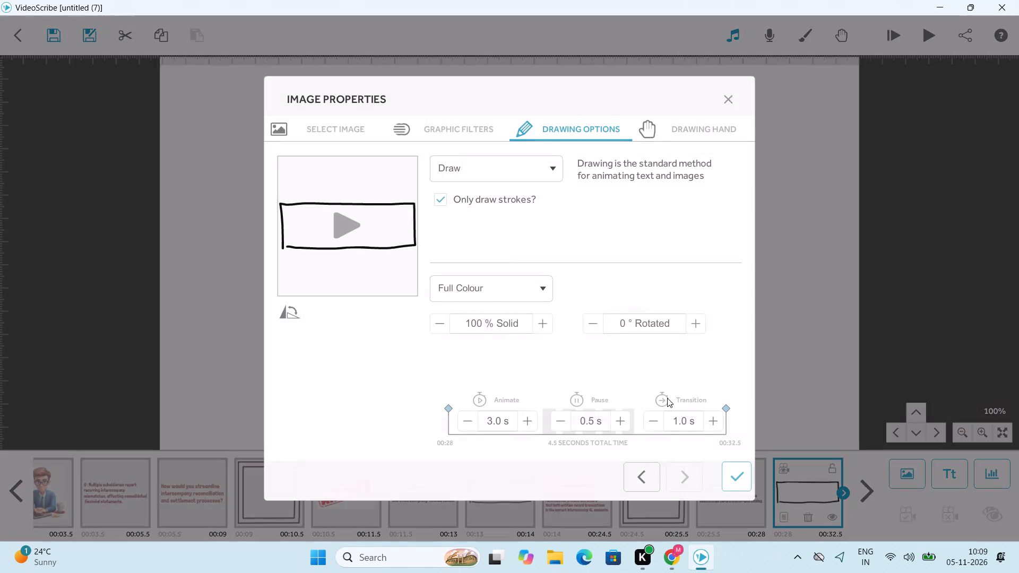
pyautogui.tripleClick(472, 423)
pyautogui.click(472, 423)
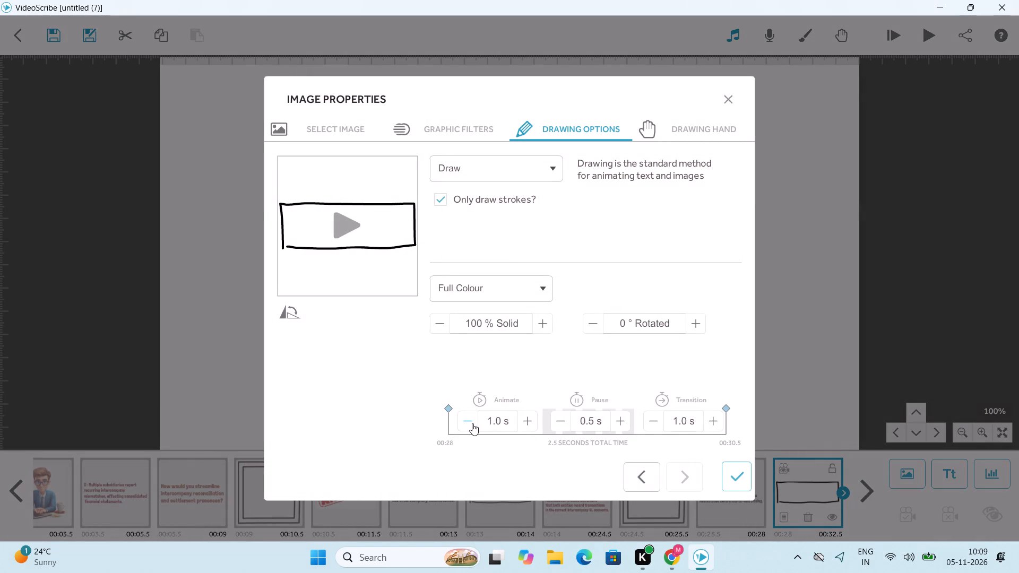
pyautogui.click(472, 423)
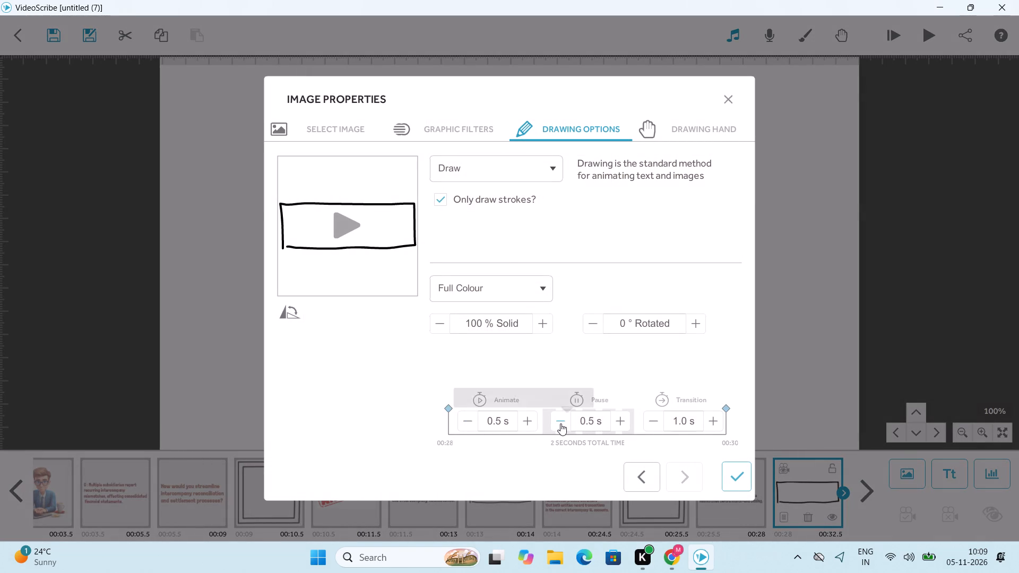
pyautogui.click(560, 423)
pyautogui.click(657, 420)
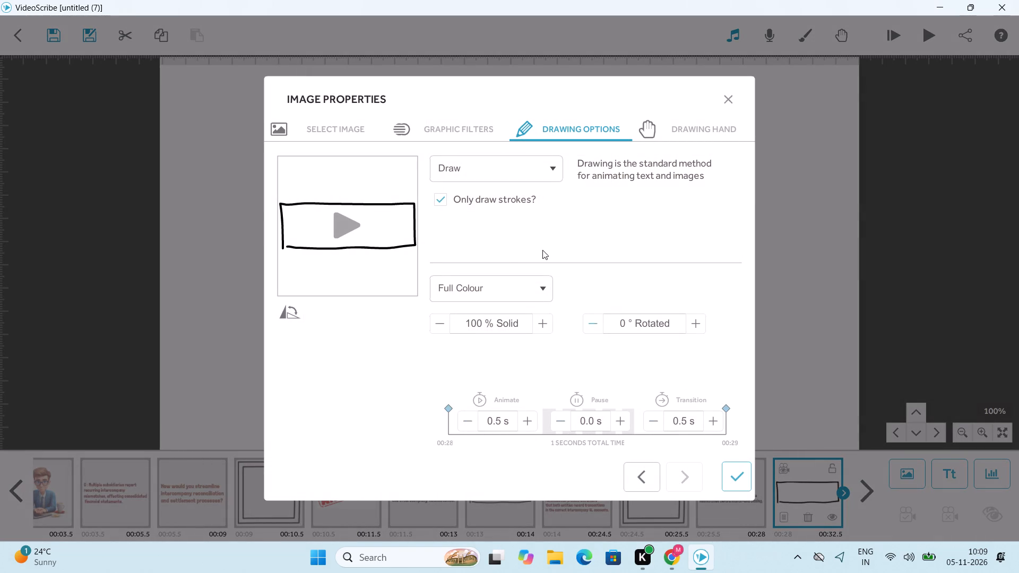
# Give the rectangle frame around the "To avoid recurring issues" text a red glow of 41.
pyautogui.click(425, 128)
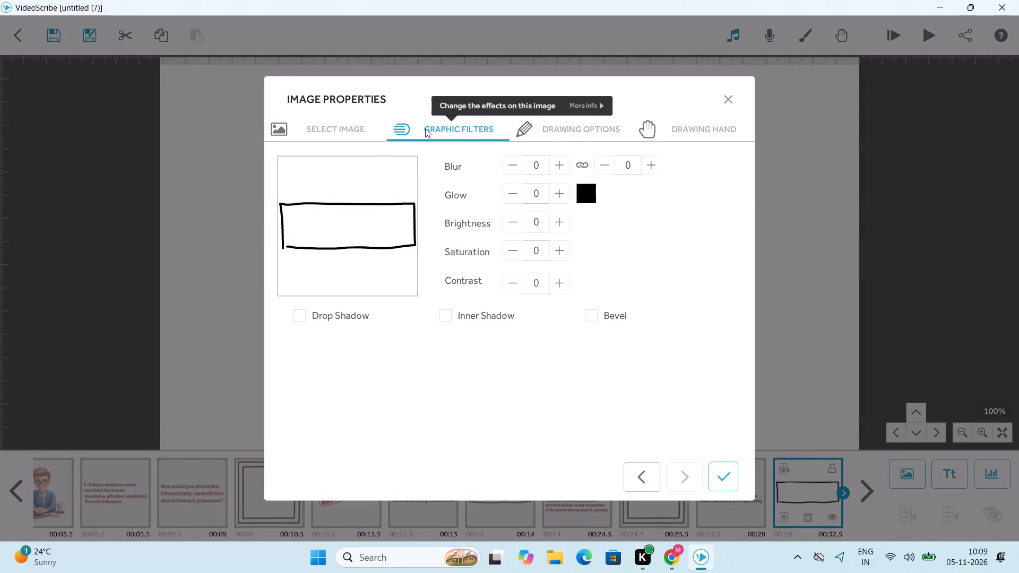
pyautogui.click(584, 198)
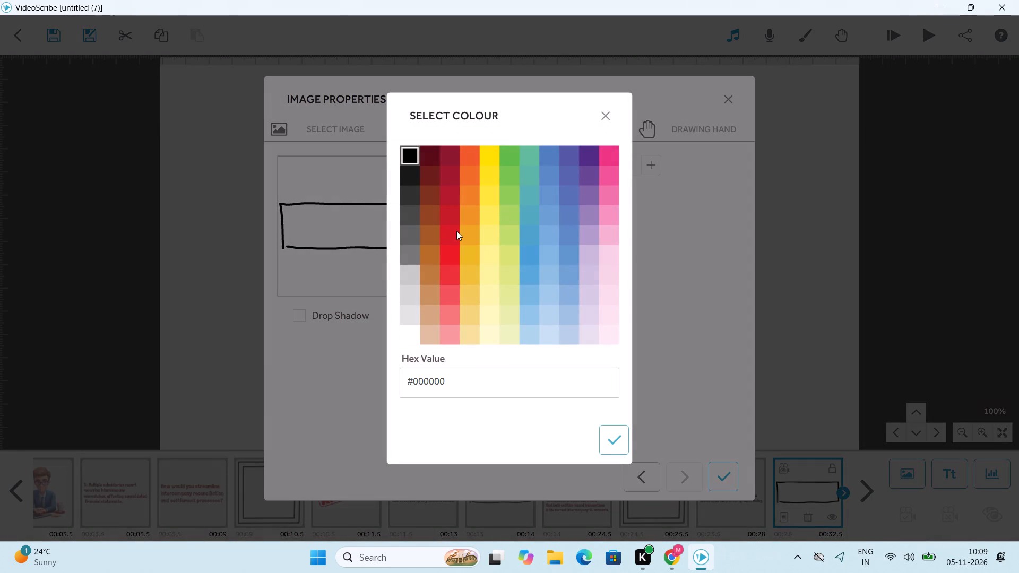
pyautogui.click(447, 219)
pyautogui.click(614, 442)
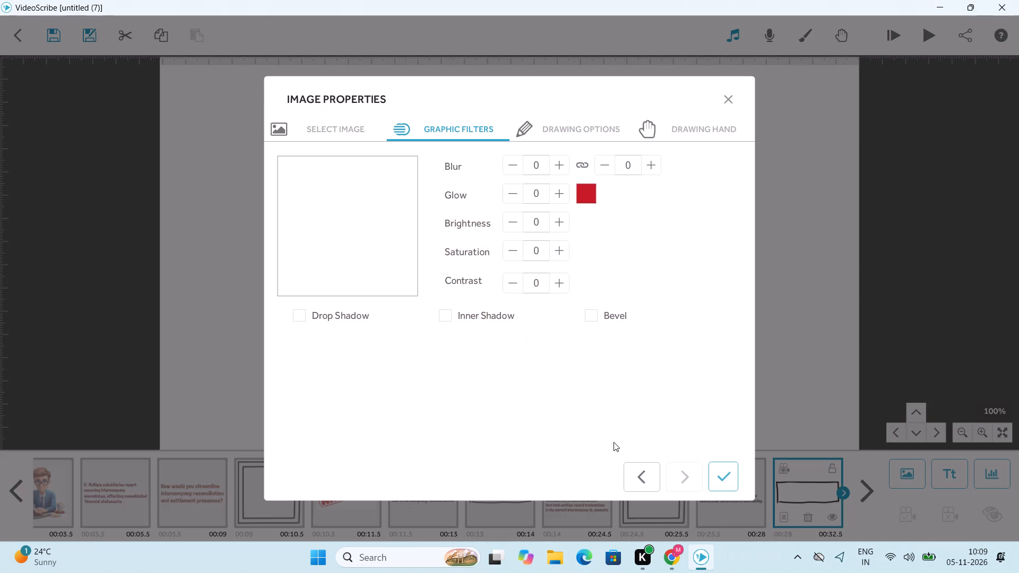
pyautogui.tripleClick(560, 195)
pyautogui.click(560, 195)
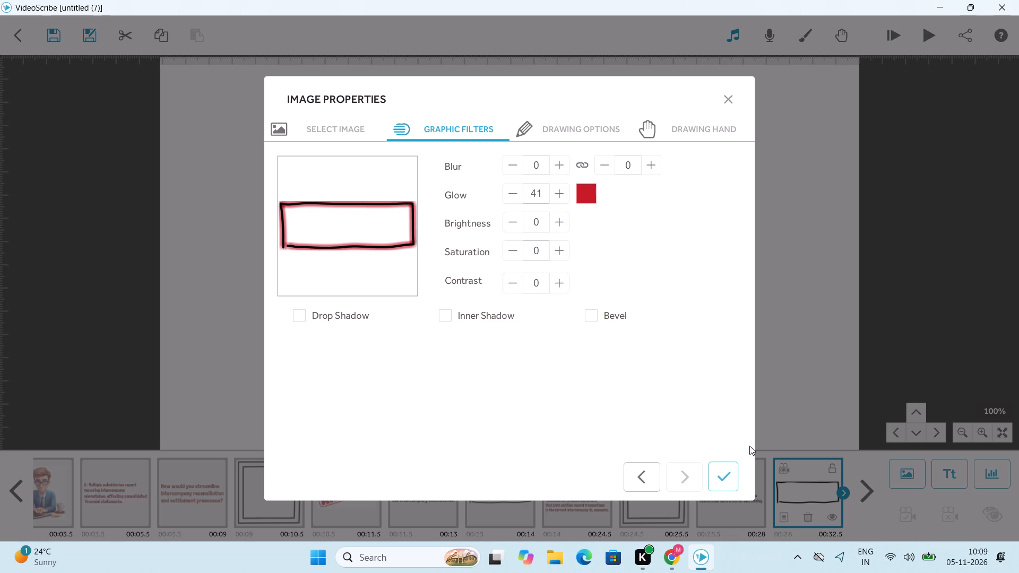
pyautogui.click(731, 471)
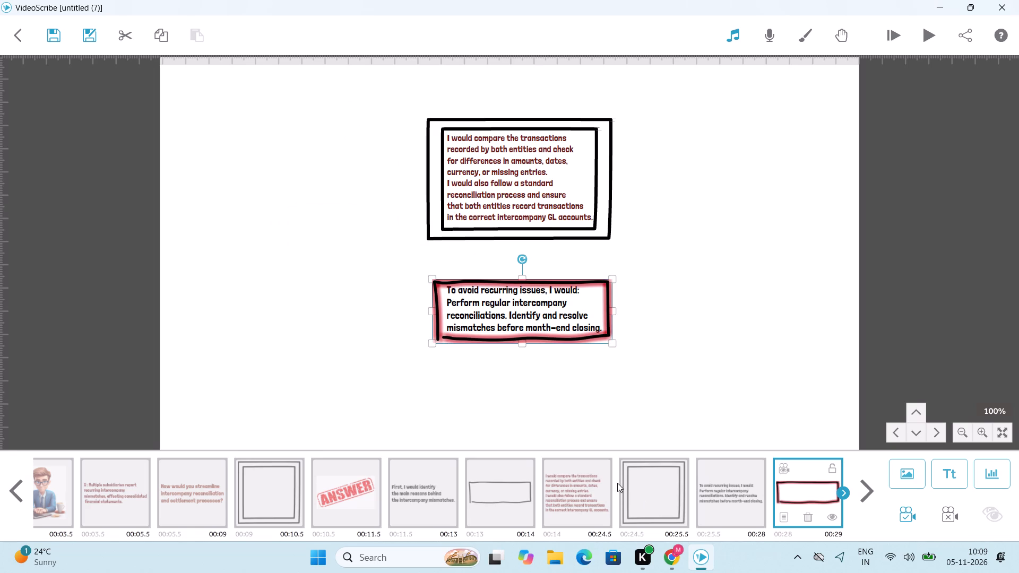
# Preview the scribe starting from the "I would compare the transactions" text.
pyautogui.click(599, 508)
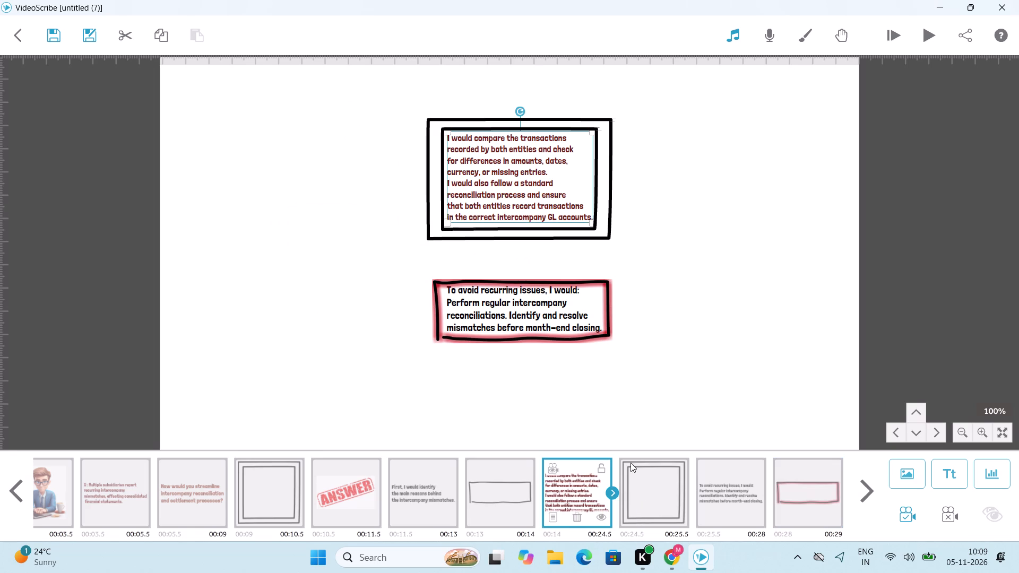
pyautogui.click(931, 41)
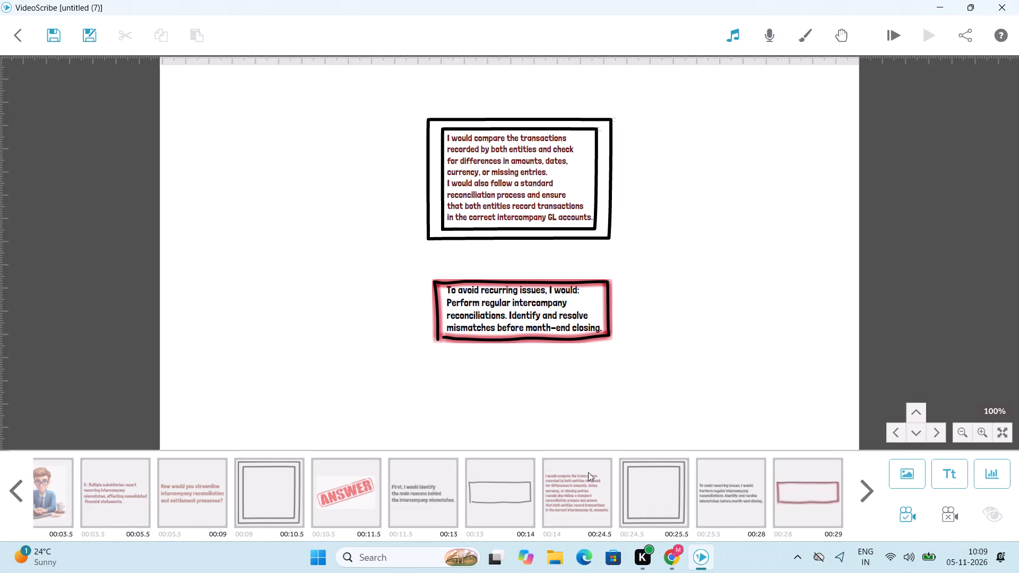
# Set the "I would compare the transactions" text's animate time to 12.5 s.
pyautogui.click(583, 473)
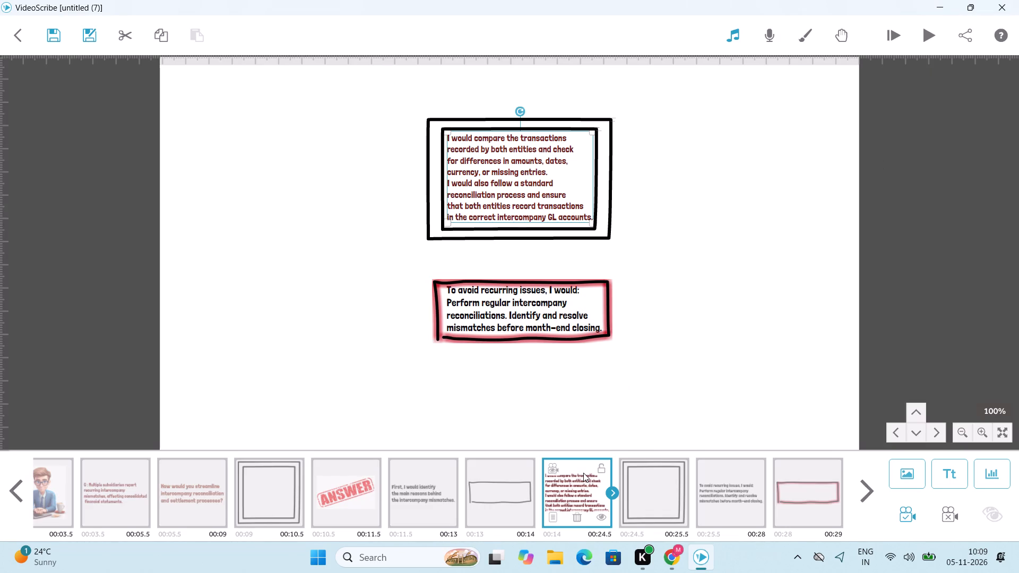
pyautogui.rightClick(583, 473)
pyautogui.click(622, 375)
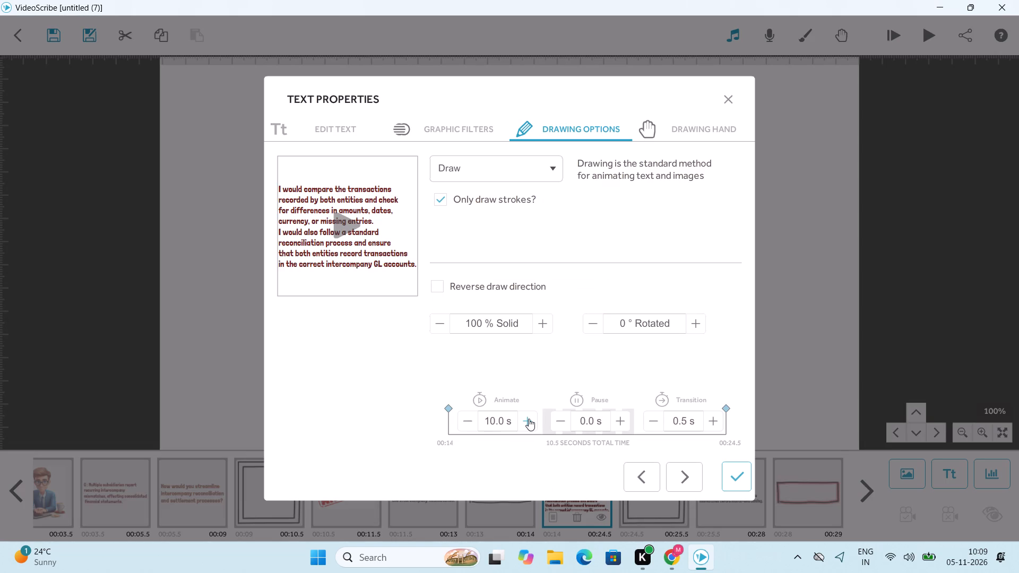
pyautogui.doubleClick(529, 419)
pyautogui.click(529, 419)
pyautogui.click(529, 419)
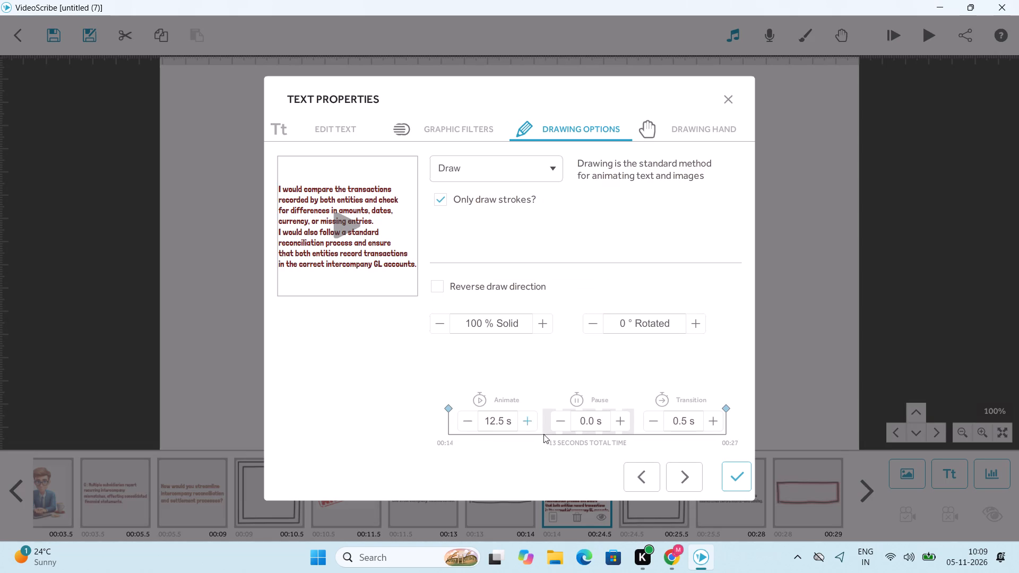
pyautogui.click(733, 481)
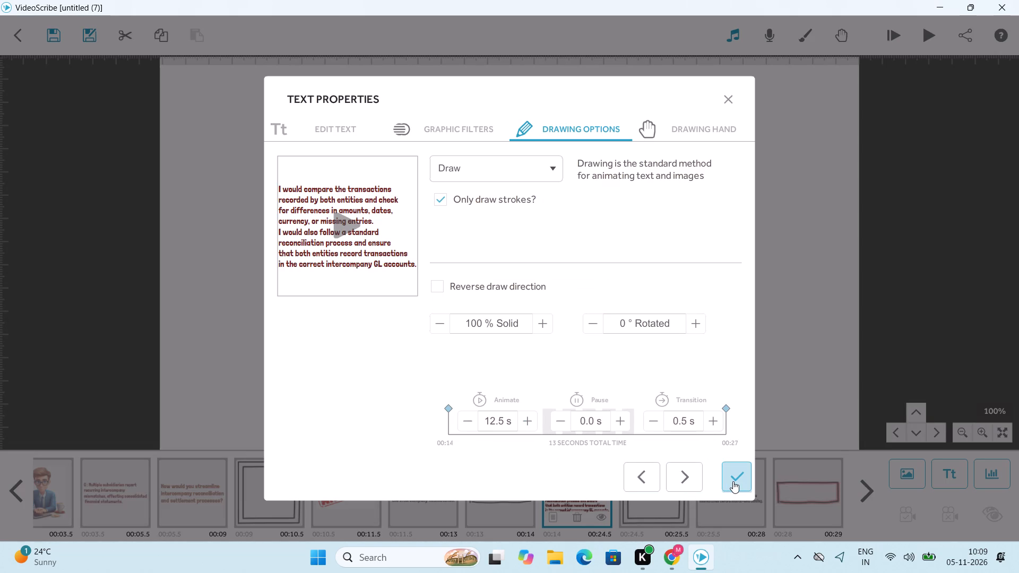
# Set the "To avoid recurring issues" text's animate time to 5.0 s.
pyautogui.click(710, 495)
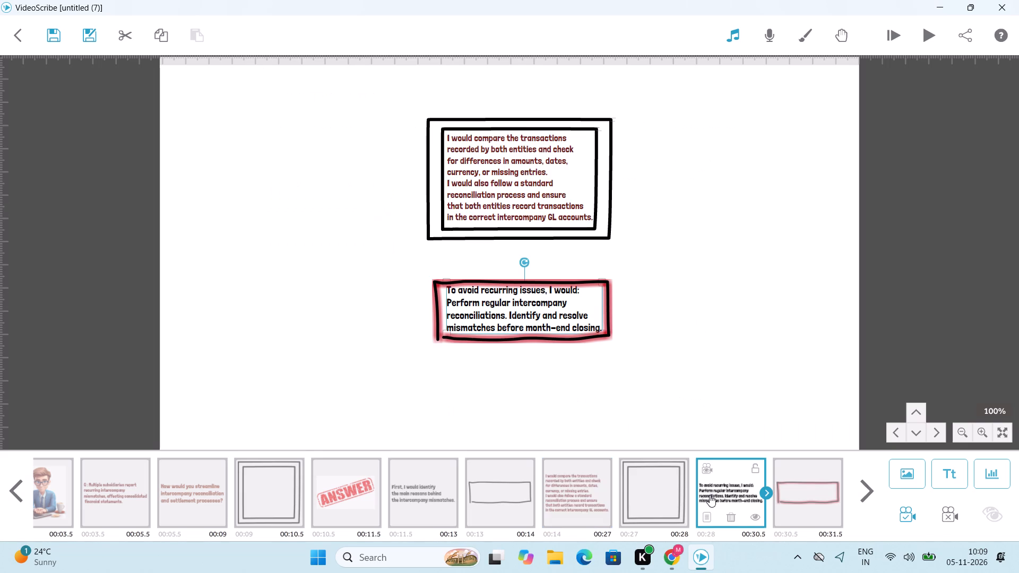
pyautogui.rightClick(710, 495)
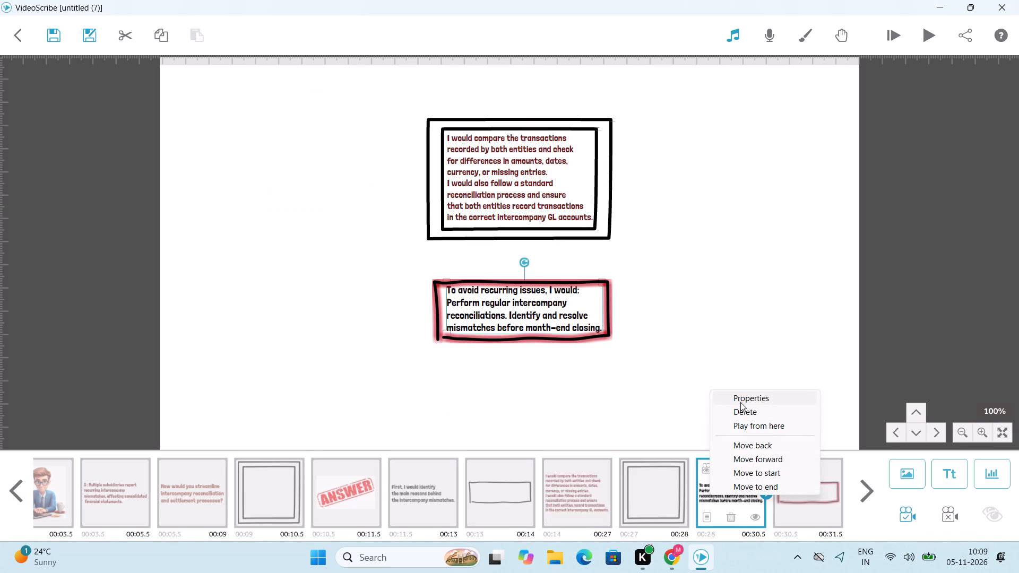
pyautogui.click(741, 402)
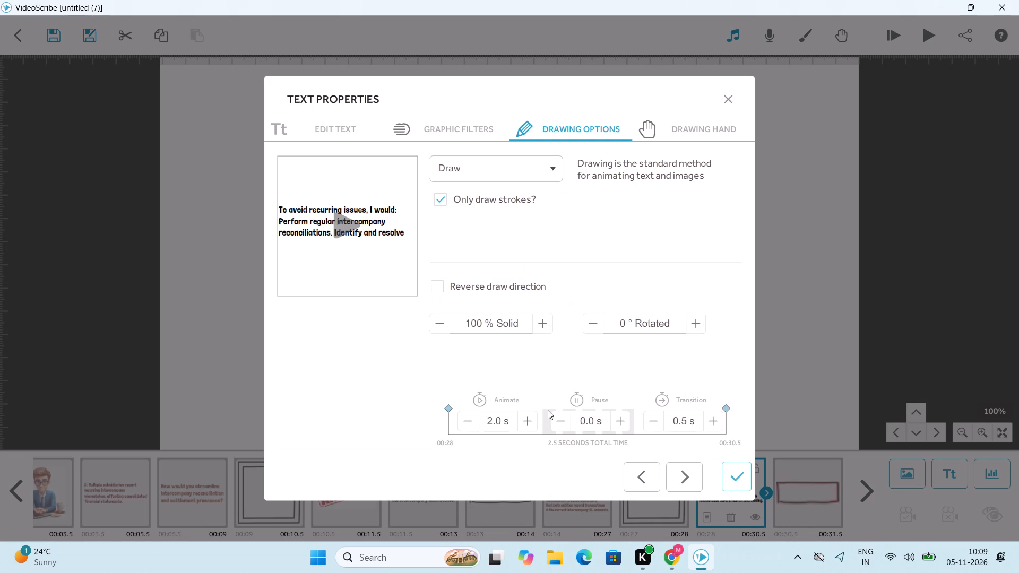
pyautogui.tripleClick(532, 422)
pyautogui.click(532, 422)
pyautogui.click(532, 422)
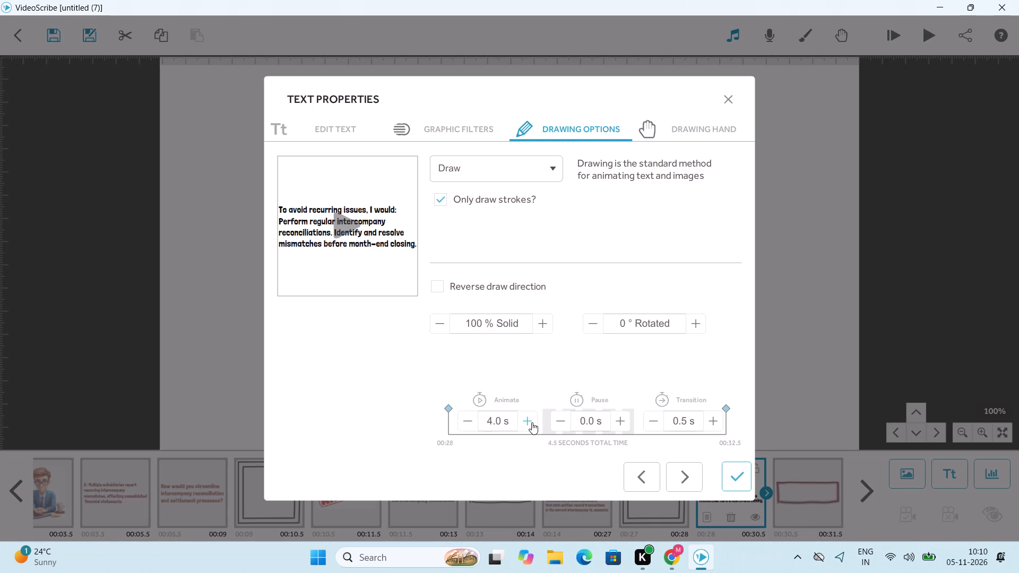
pyautogui.click(733, 480)
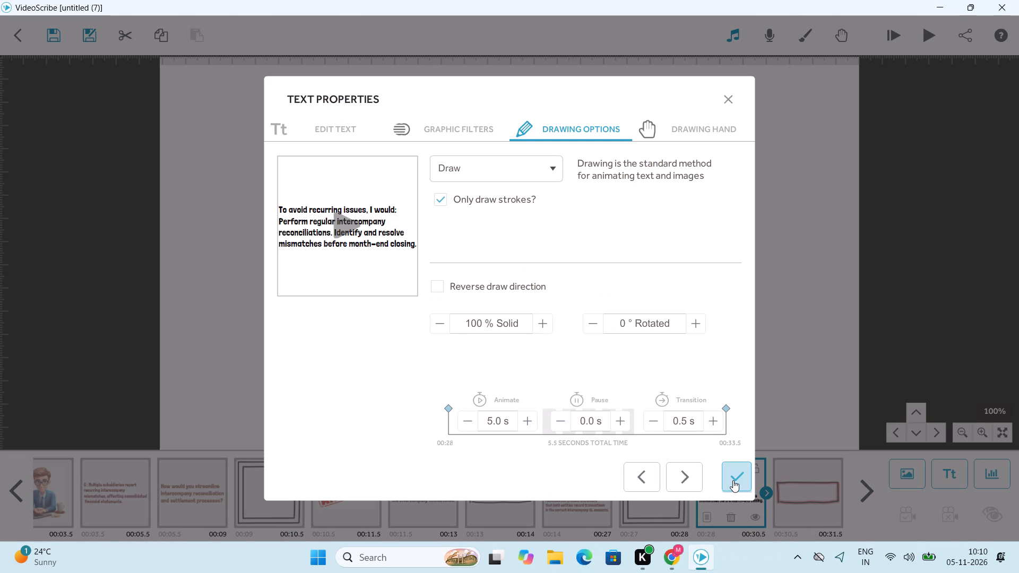
# Preview the scribe starting from the single rectangle frame that follows the "First, I would identify" text.
pyautogui.click(490, 506)
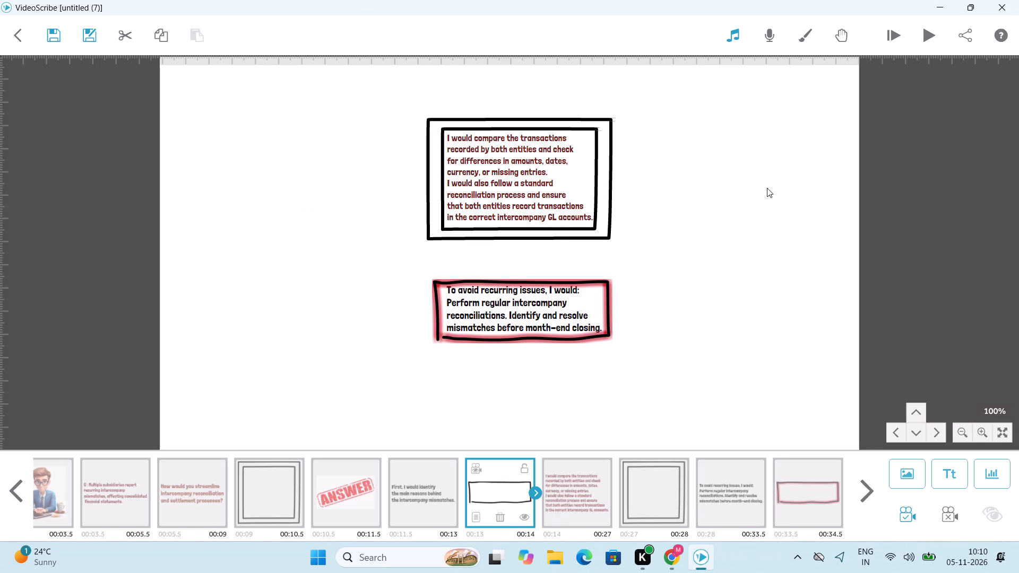
pyautogui.click(929, 44)
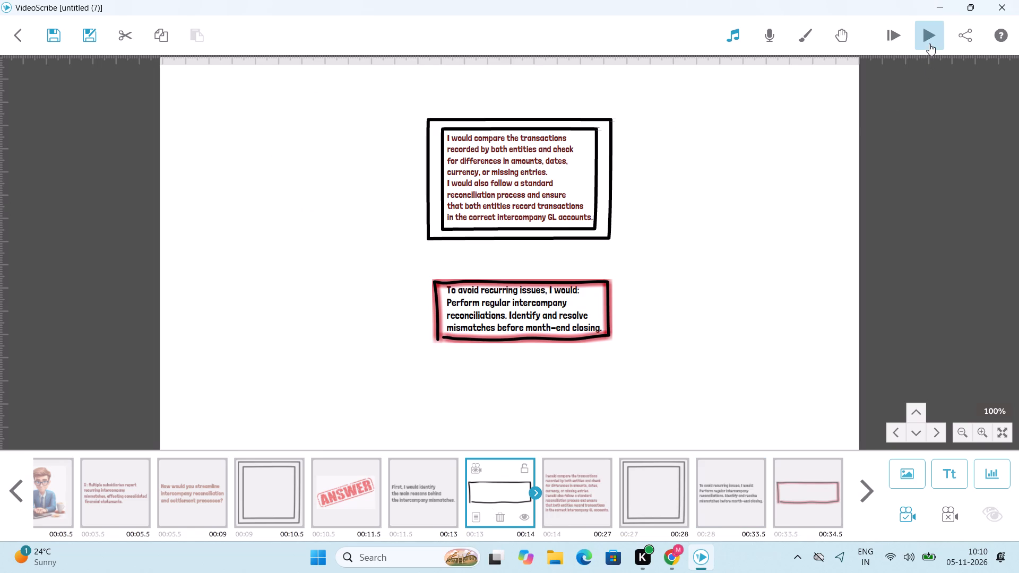
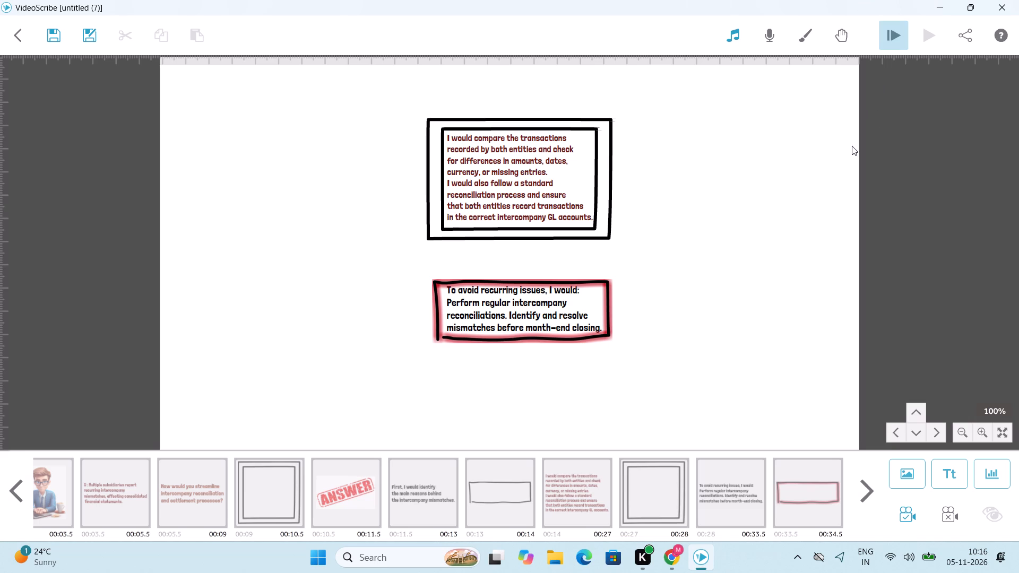
# Preview the whole scribe from the start.
pyautogui.click(889, 43)
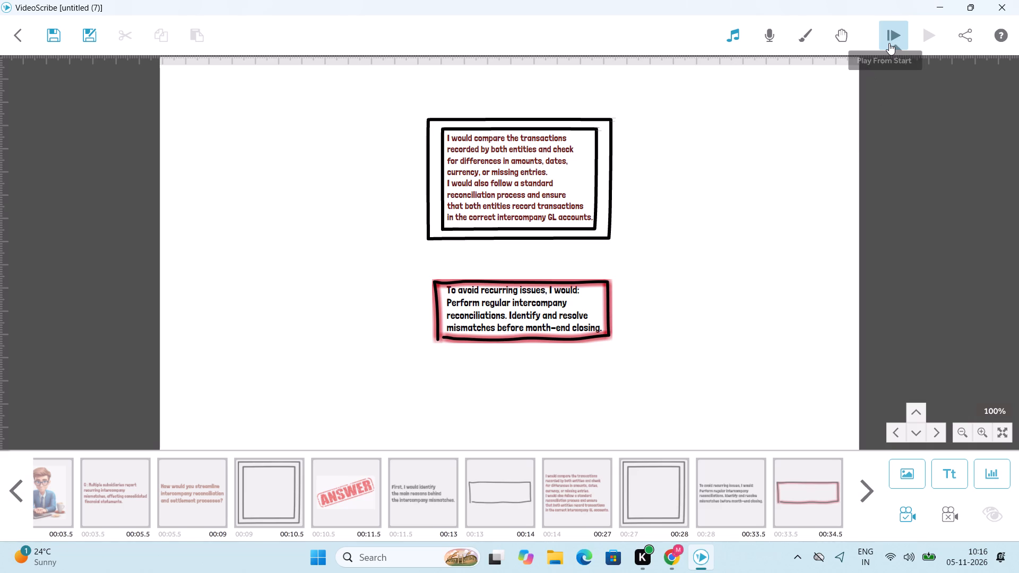
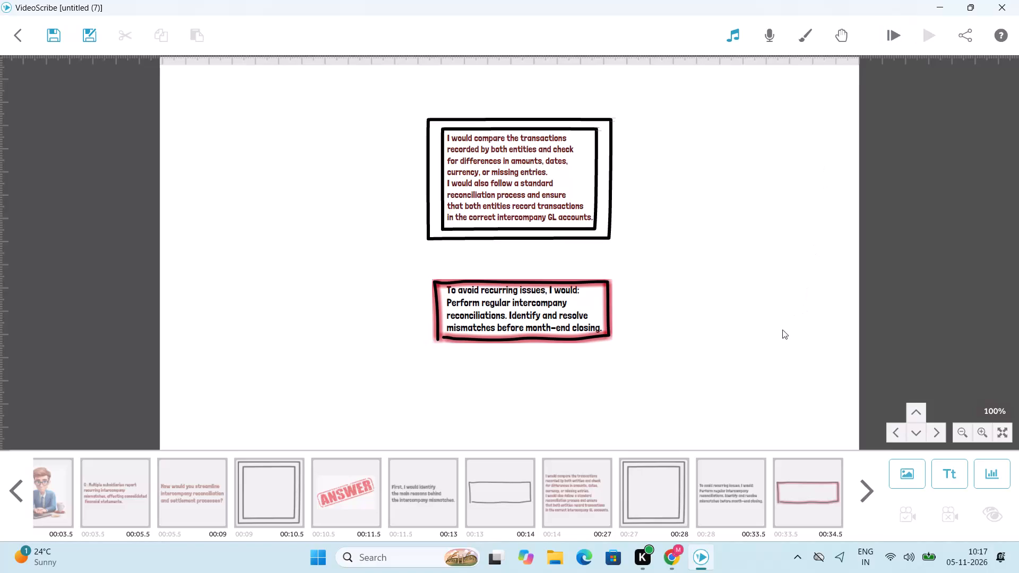
# Preview the scribe from the double frame around the compare-transactions answer, and again from the "To avoid recurring issues" text.
pyautogui.click(673, 492)
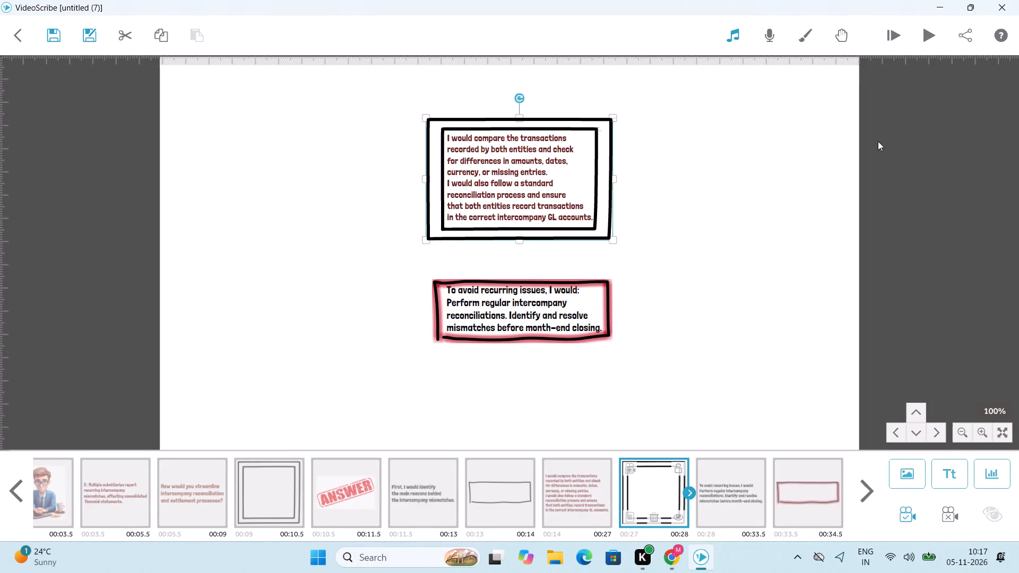
pyautogui.click(932, 30)
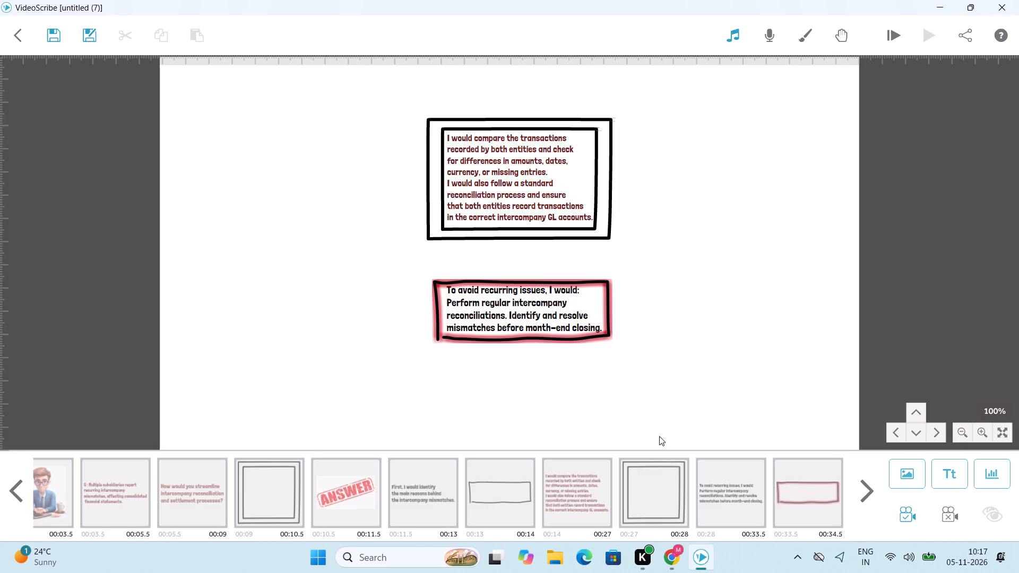
pyautogui.click(719, 487)
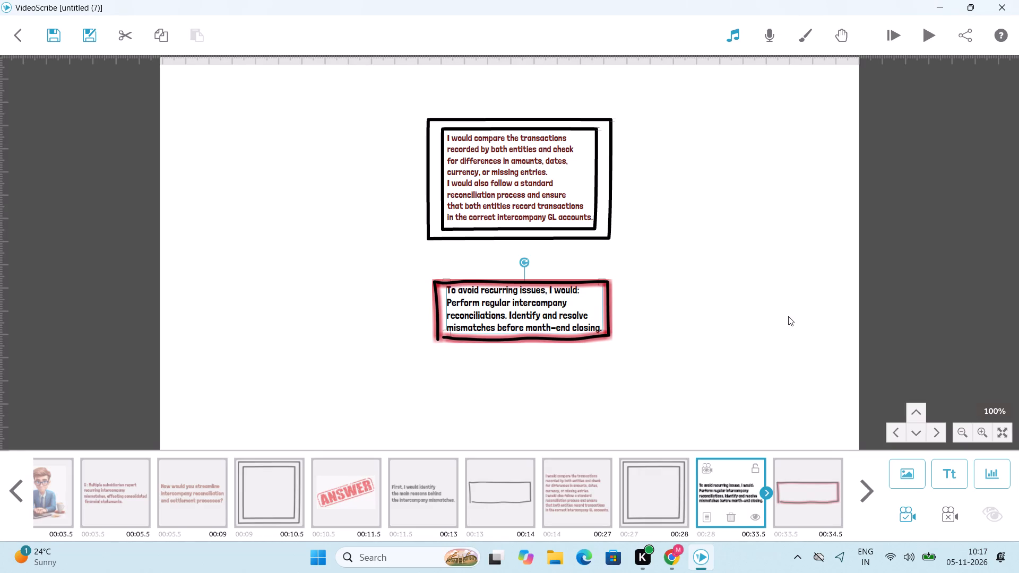
pyautogui.click(923, 33)
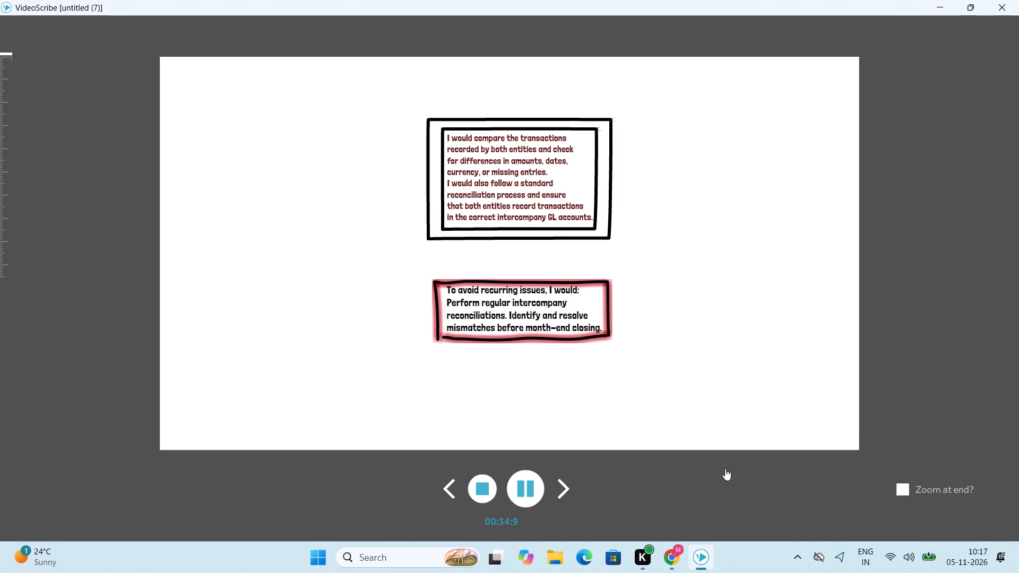
# Reduce the "To avoid recurring issues" text's animate time to 4.0 s.
pyautogui.rightClick(731, 481)
pyautogui.click(771, 385)
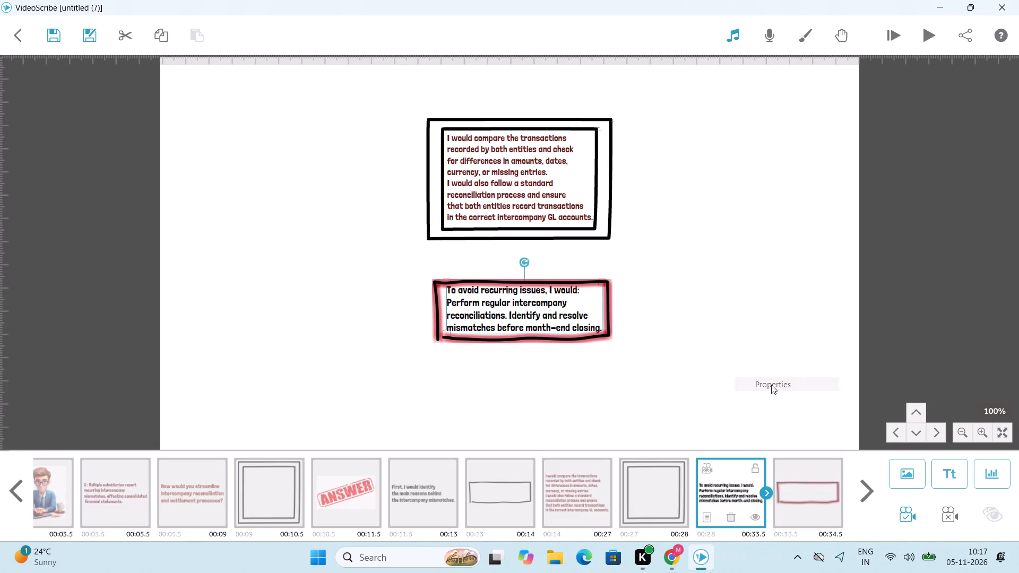
pyautogui.click(469, 424)
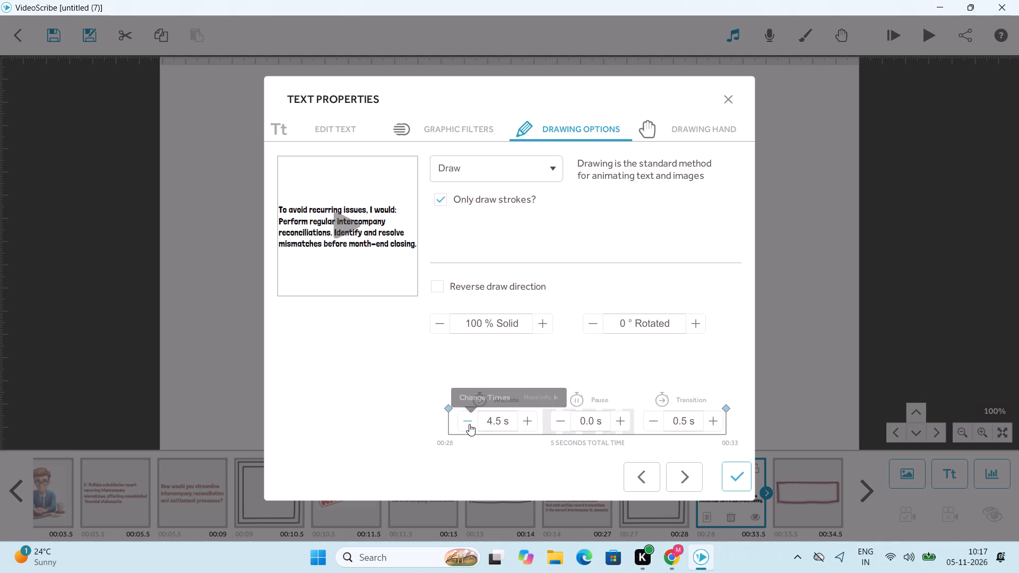
pyautogui.click(469, 424)
pyautogui.click(736, 473)
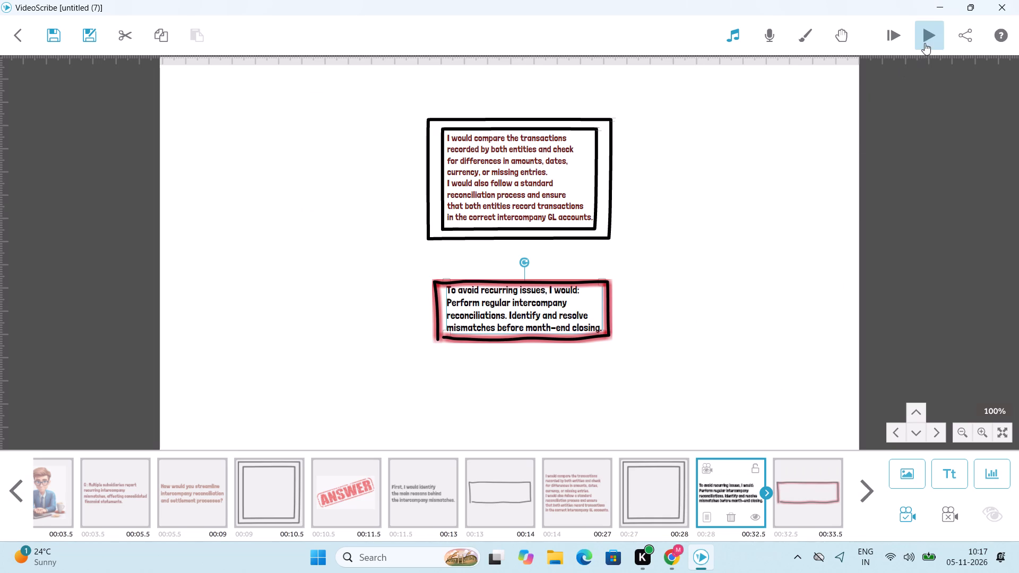
# Preview the scribe starting from the "To avoid recurring issues" text.
pyautogui.click(925, 43)
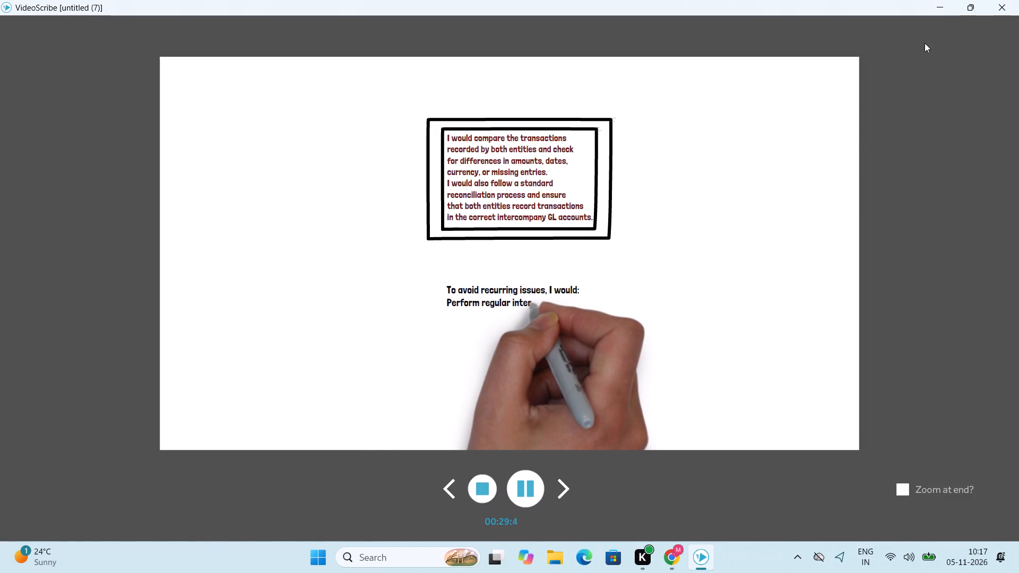
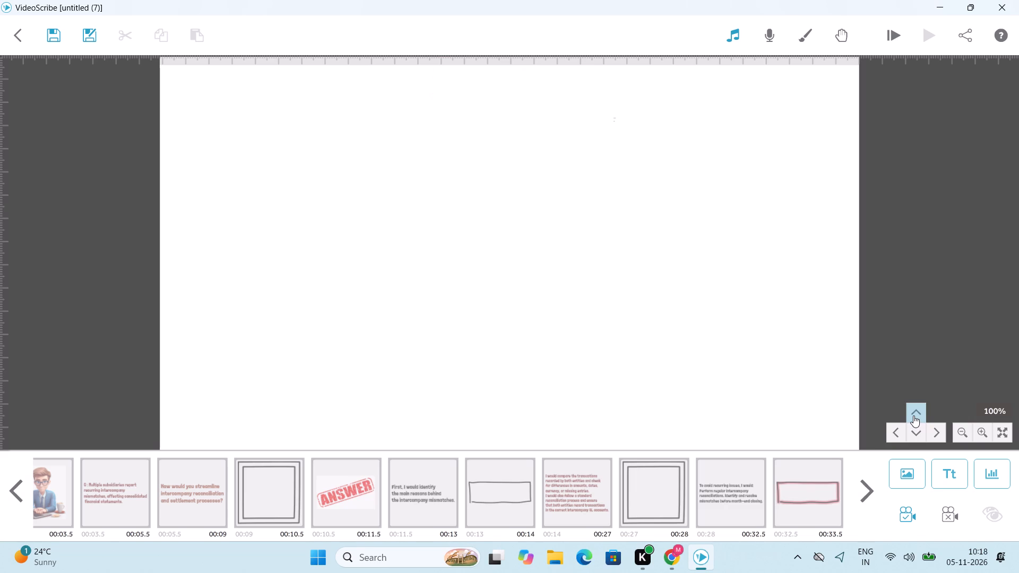
# Start a new text element on the blank canvas area, following the red frame at the end of the timeline.
pyautogui.click(944, 475)
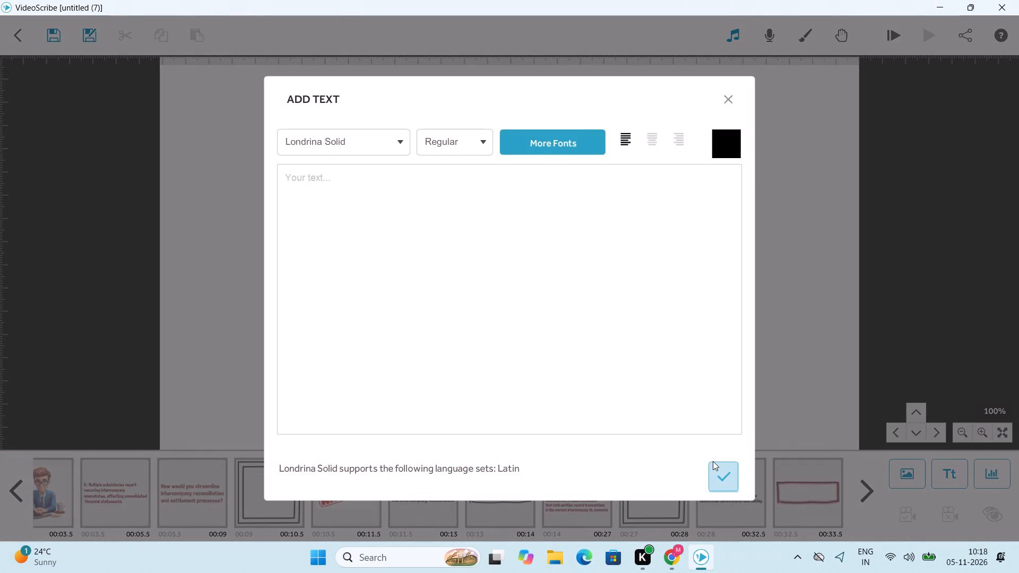
# Paste the "Maintain proper communication" answer text, join its first two sentences, and break lines after "communication" and "timely".
pyautogui.hotkey('ctrl', 'v')
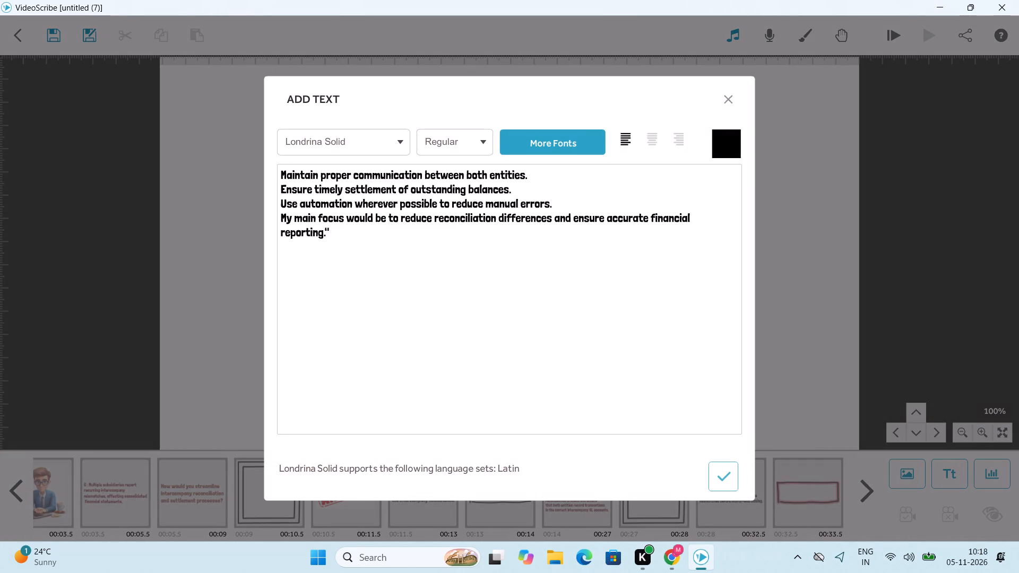
pyautogui.click(425, 175)
pyautogui.press('Return')
pyautogui.click(283, 209)
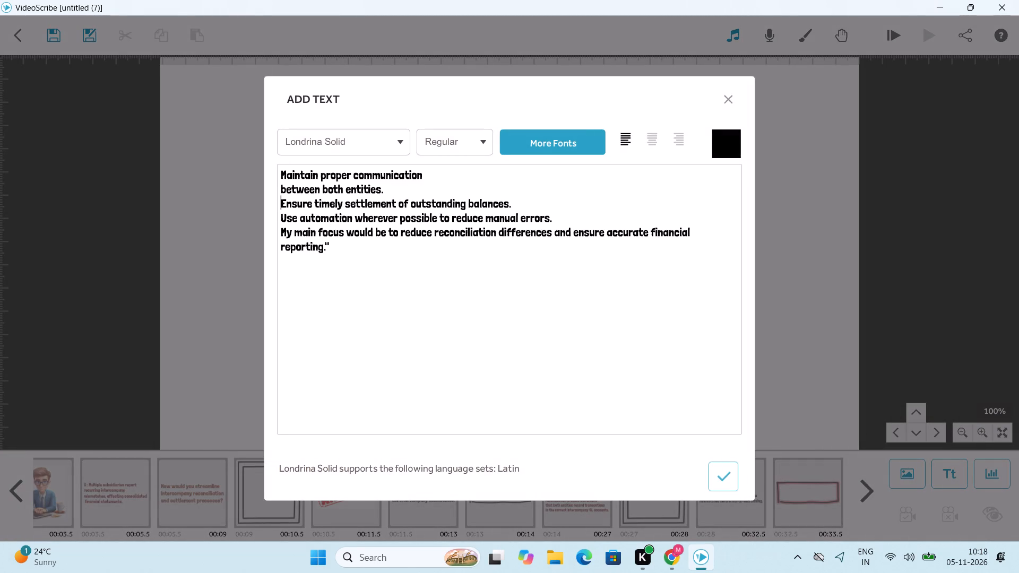
pyautogui.press('BackSpace')
pyautogui.click(283, 209)
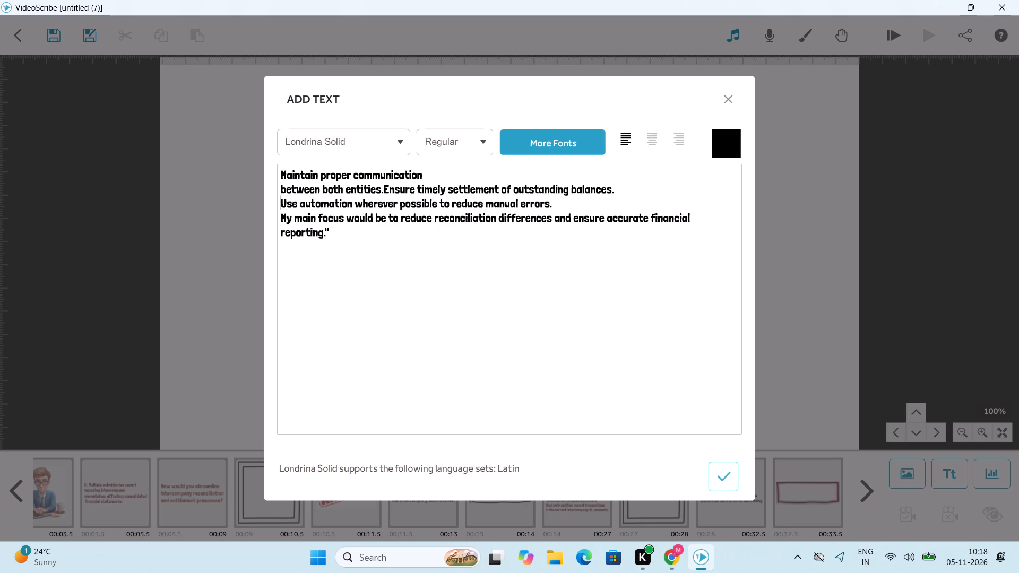
pyautogui.press('space')
pyautogui.press('BackSpace')
pyautogui.click(382, 189)
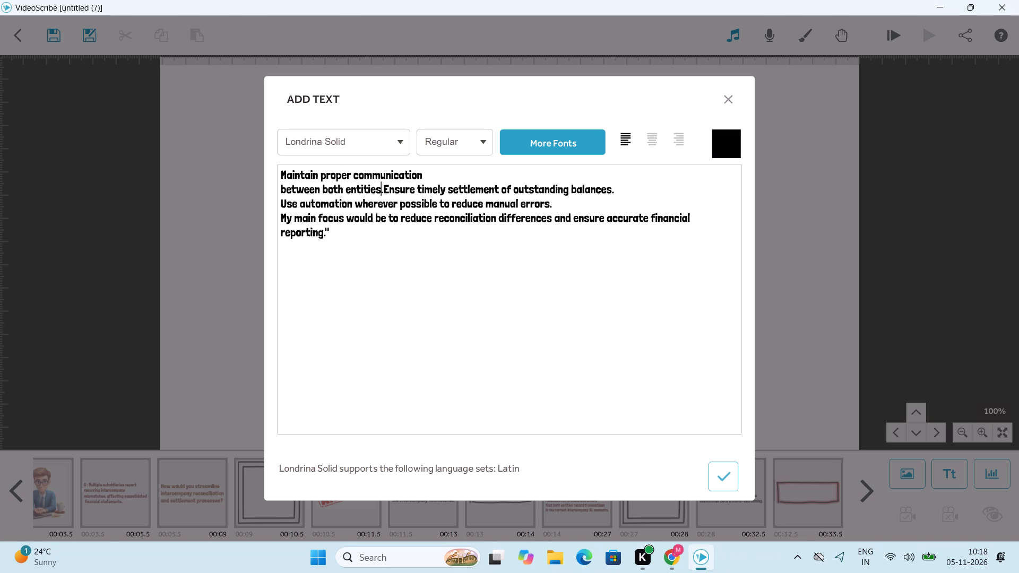
pyautogui.click(385, 193)
pyautogui.press('space')
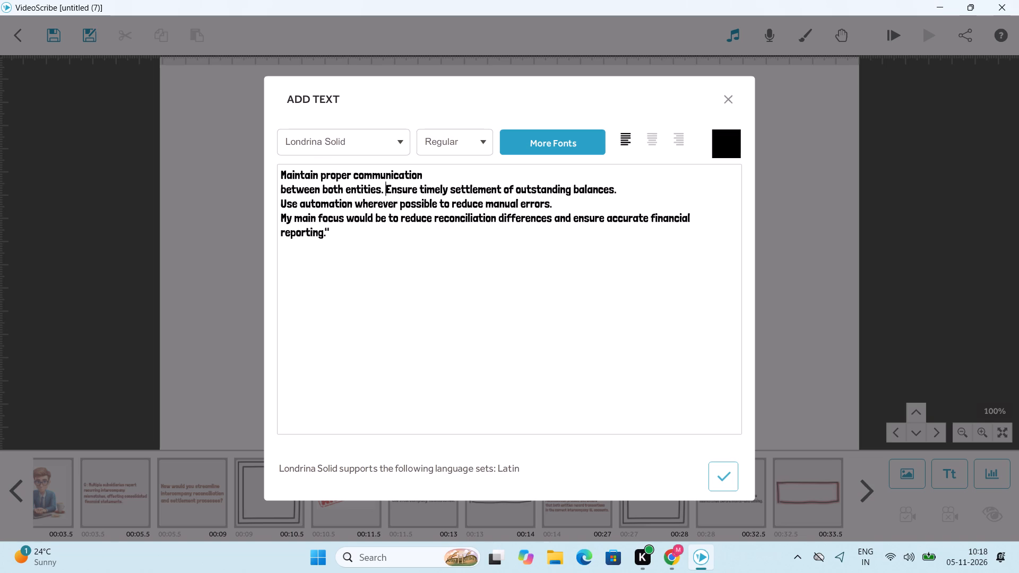
pyautogui.click(451, 187)
pyautogui.press('Return')
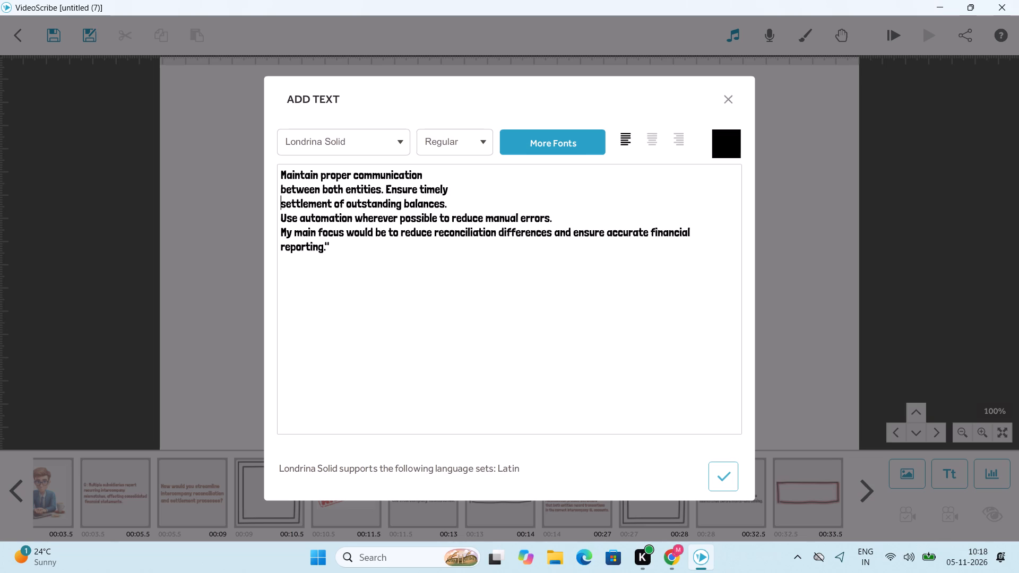
# Join the "My main focus" sentence to the preceding one and break lines after "possible", "main", "reconciliation" and "accurate".
pyautogui.click(441, 219)
pyautogui.press('Return')
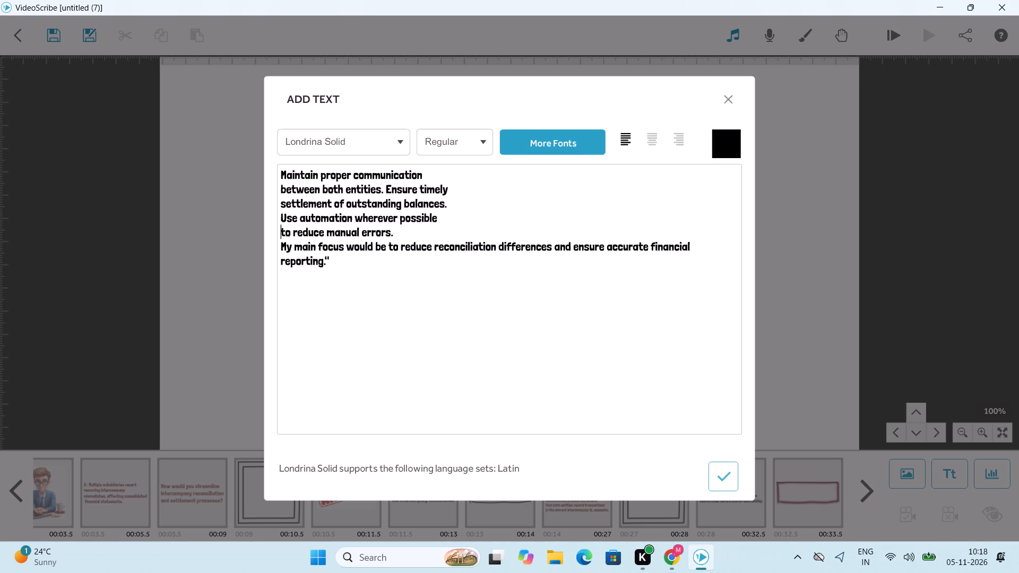
pyautogui.click(281, 251)
pyautogui.press('BackSpace')
pyautogui.press('space')
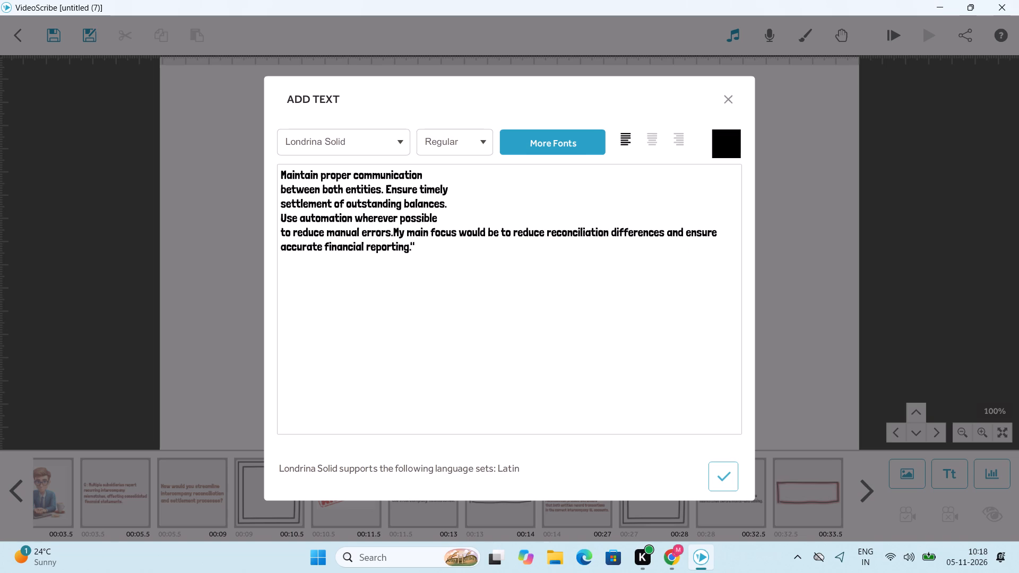
pyautogui.click(433, 232)
pyautogui.press('Return')
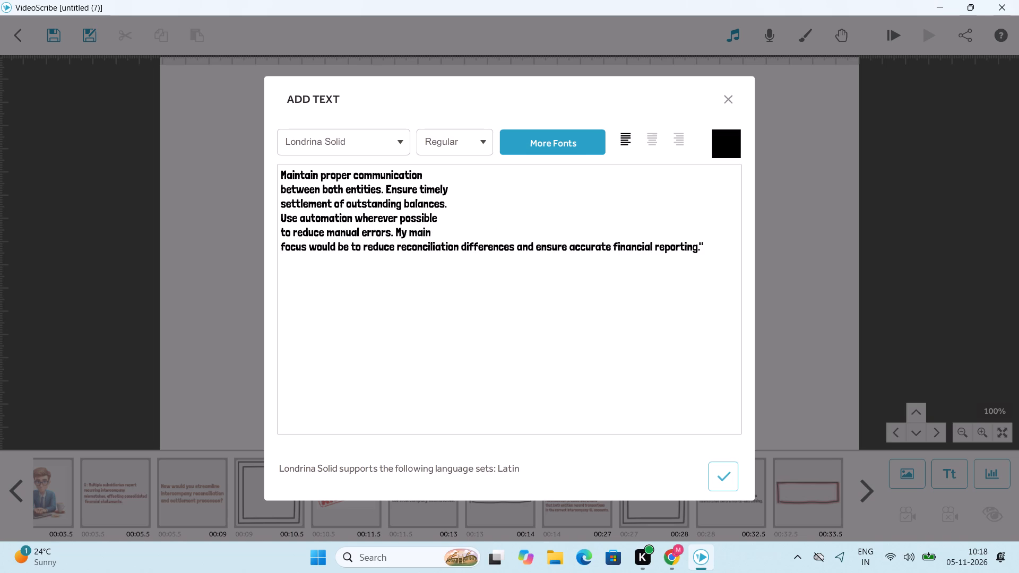
pyautogui.click(463, 246)
pyautogui.press('Return')
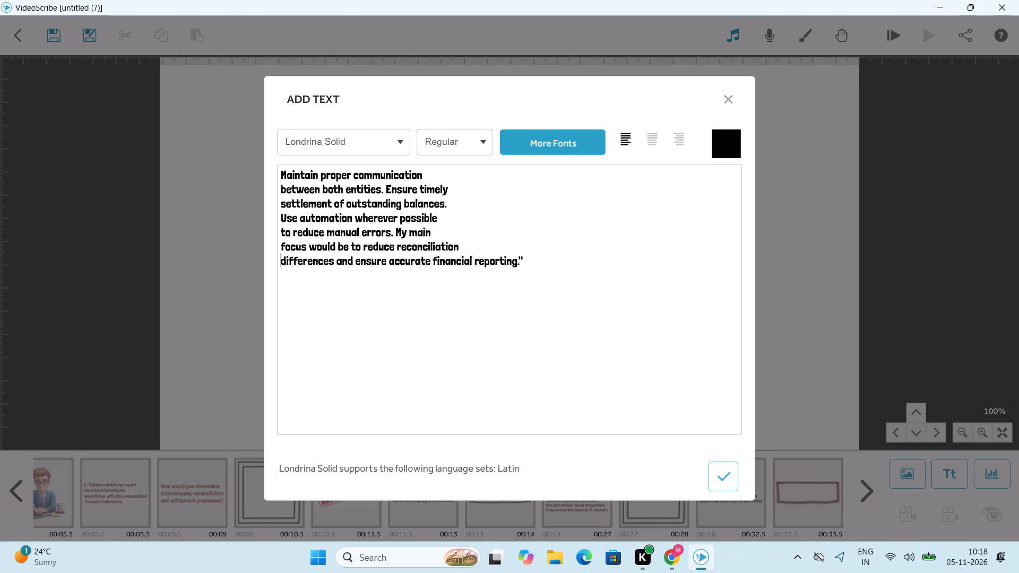
pyautogui.click(434, 261)
pyautogui.press('Return')
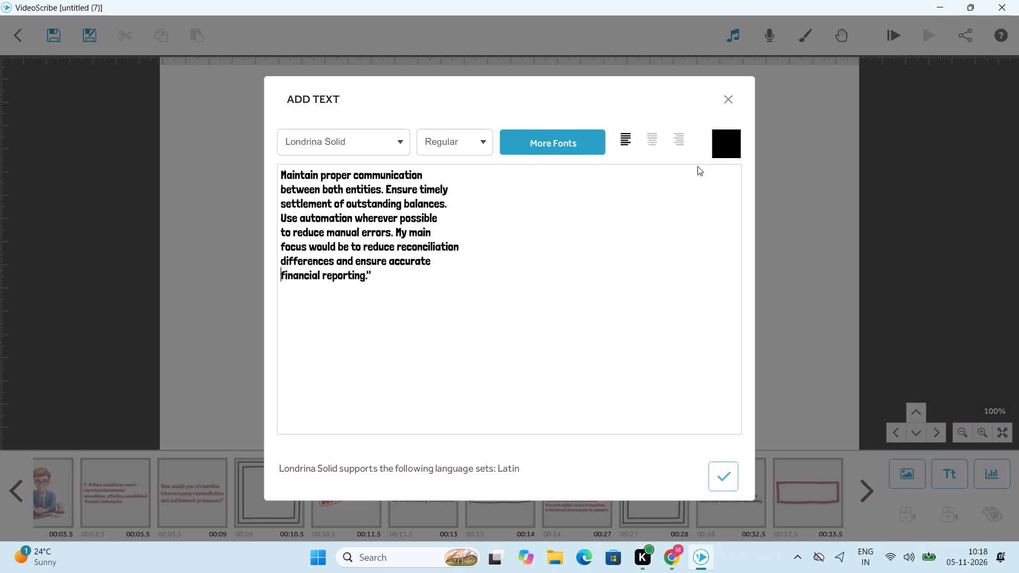
# Colour the answer text dark reddish brown and add it to the canvas.
pyautogui.click(726, 150)
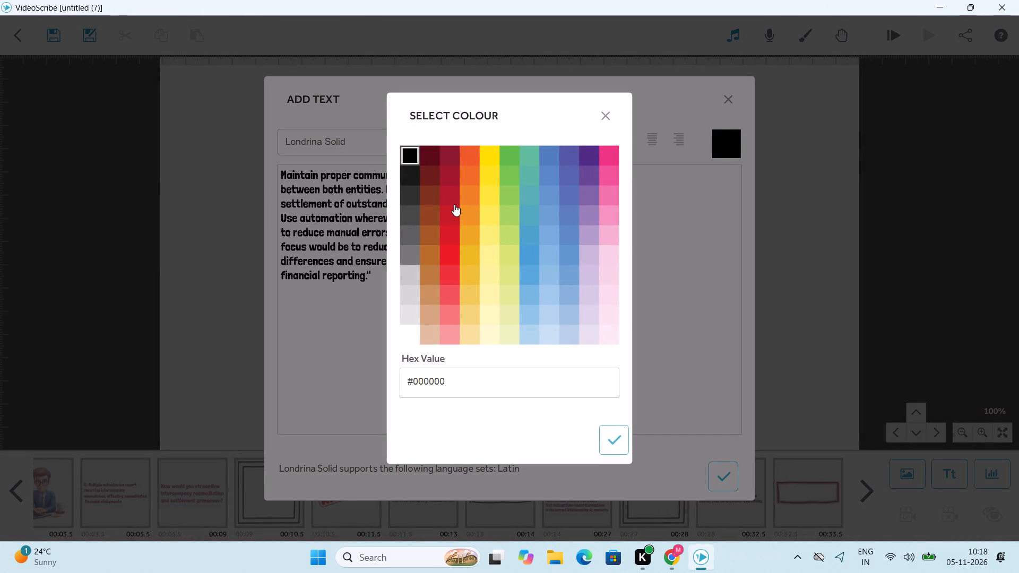
pyautogui.click(436, 198)
pyautogui.click(618, 442)
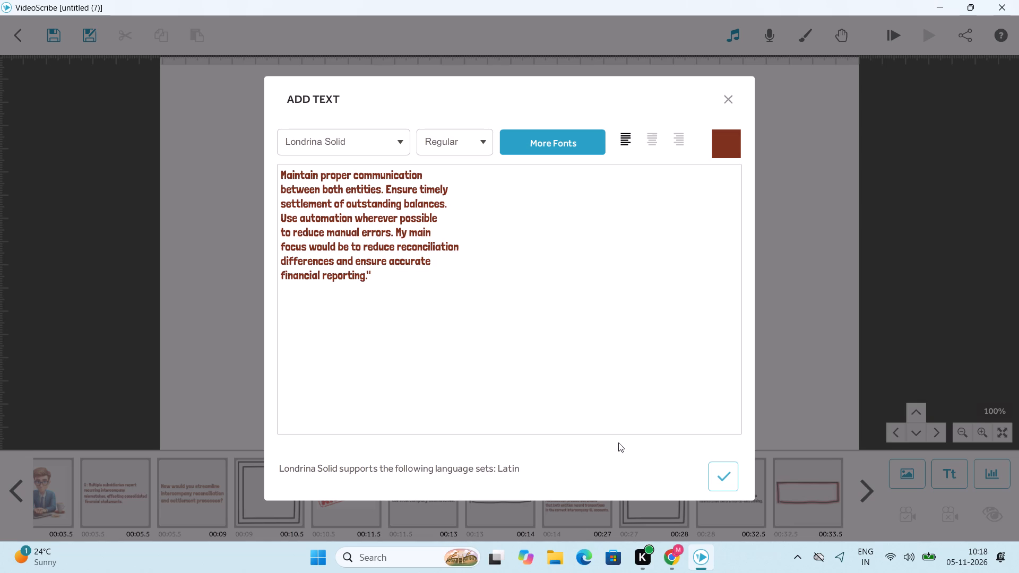
pyautogui.click(713, 474)
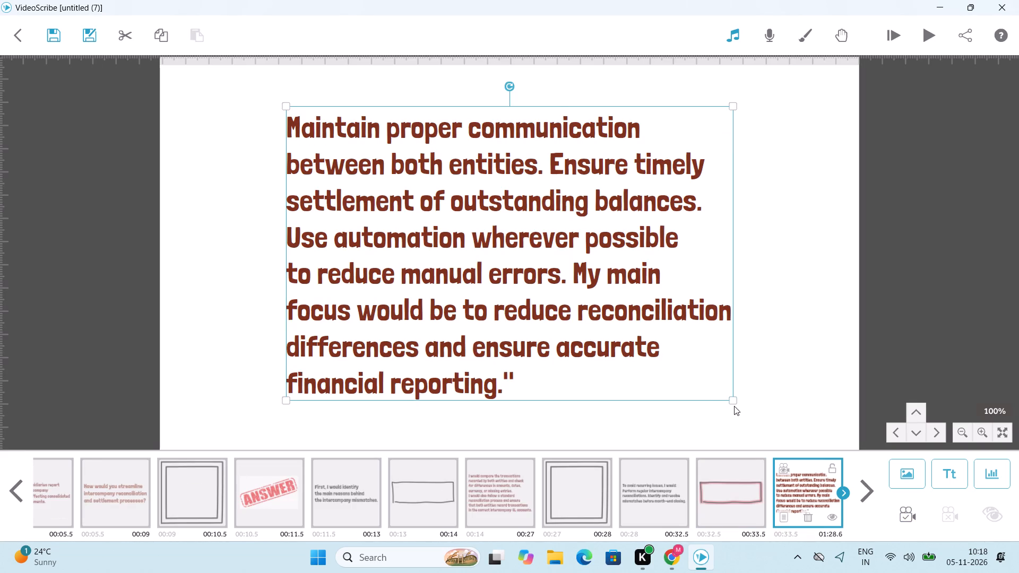
# Shrink the "Maintain proper communication" text to roughly a third of its width and place it near the canvas centre.
pyautogui.moveTo(732, 401); pyautogui.dragTo(589, 320)
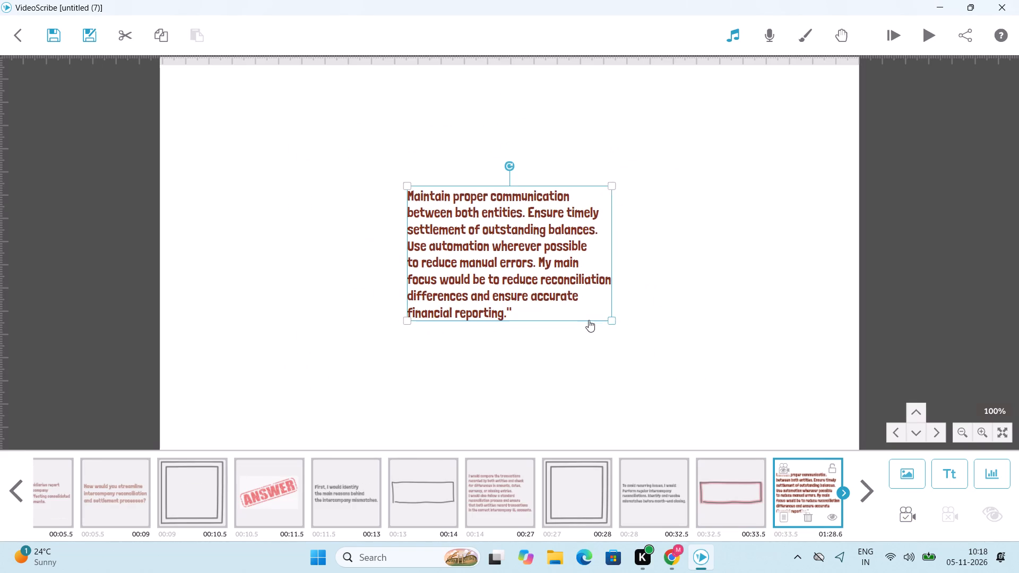
pyautogui.moveTo(589, 320); pyautogui.dragTo(582, 312)
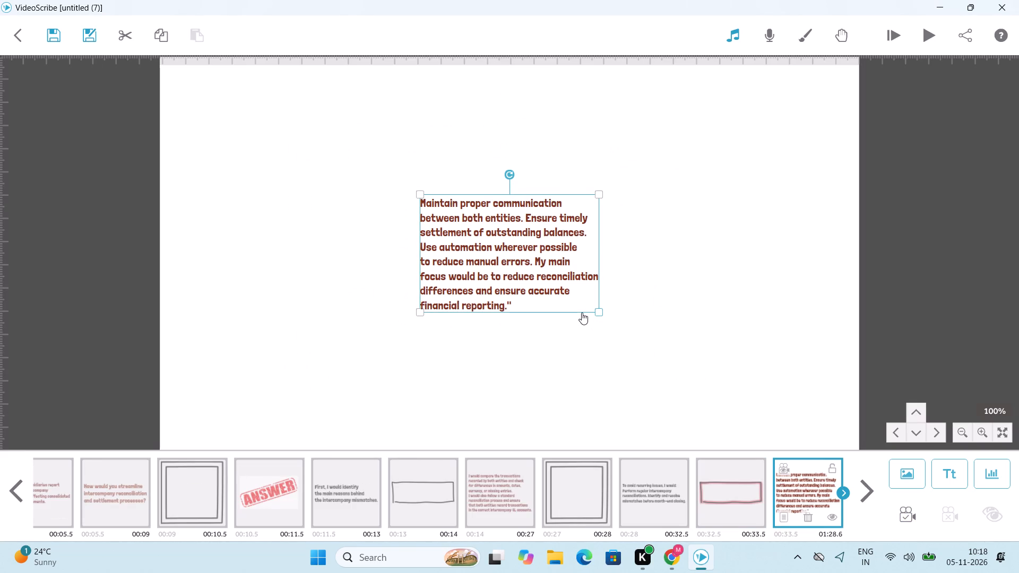
pyautogui.moveTo(582, 312); pyautogui.dragTo(580, 309)
pyautogui.moveTo(556, 295); pyautogui.dragTo(574, 292)
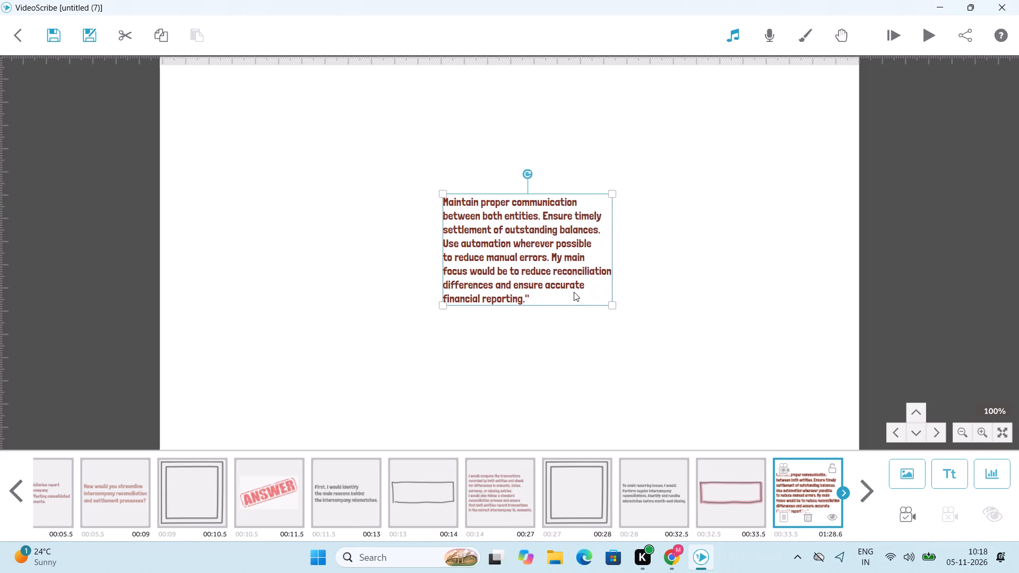
pyautogui.moveTo(574, 292); pyautogui.dragTo(571, 291)
pyautogui.moveTo(609, 307); pyautogui.dragTo(597, 302)
pyautogui.moveTo(576, 298); pyautogui.dragTo(570, 299)
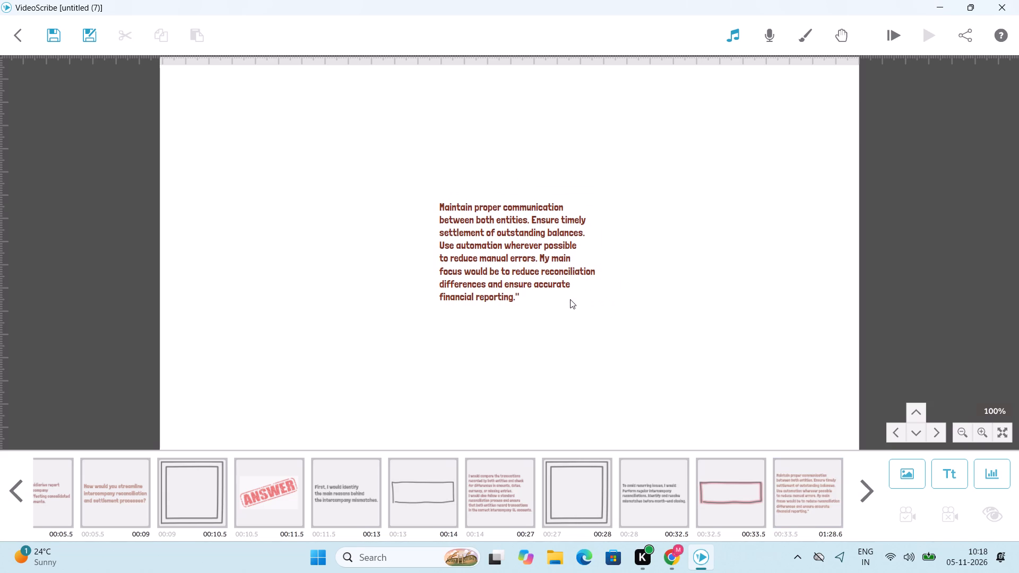
pyautogui.moveTo(570, 299); pyautogui.dragTo(571, 299)
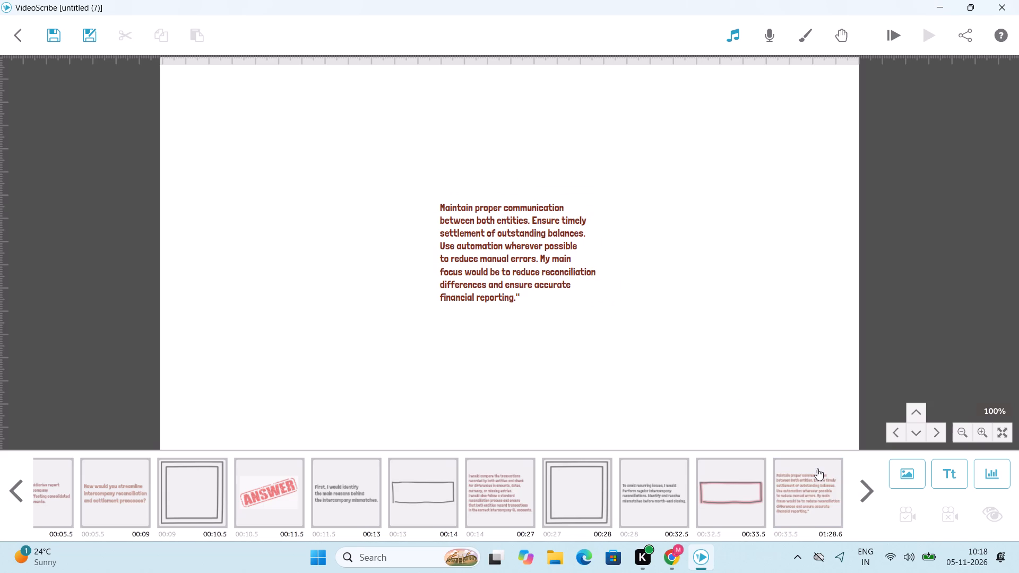
# Set the "Maintain proper communication" text's timing to 6.5 s animate, 0.0 s pause and 0.5 s transition.
pyautogui.click(813, 492)
pyautogui.rightClick(813, 492)
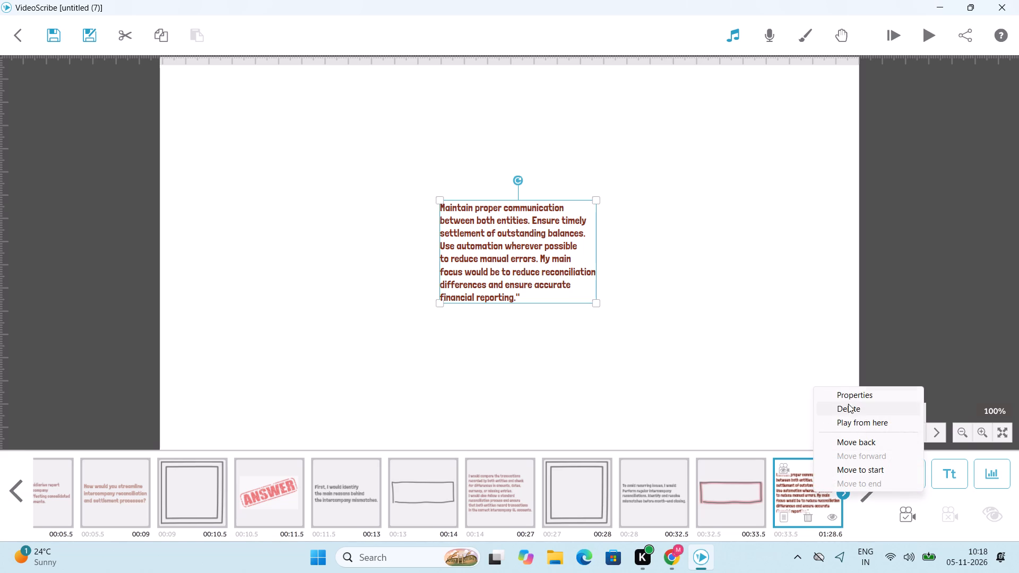
pyautogui.click(849, 397)
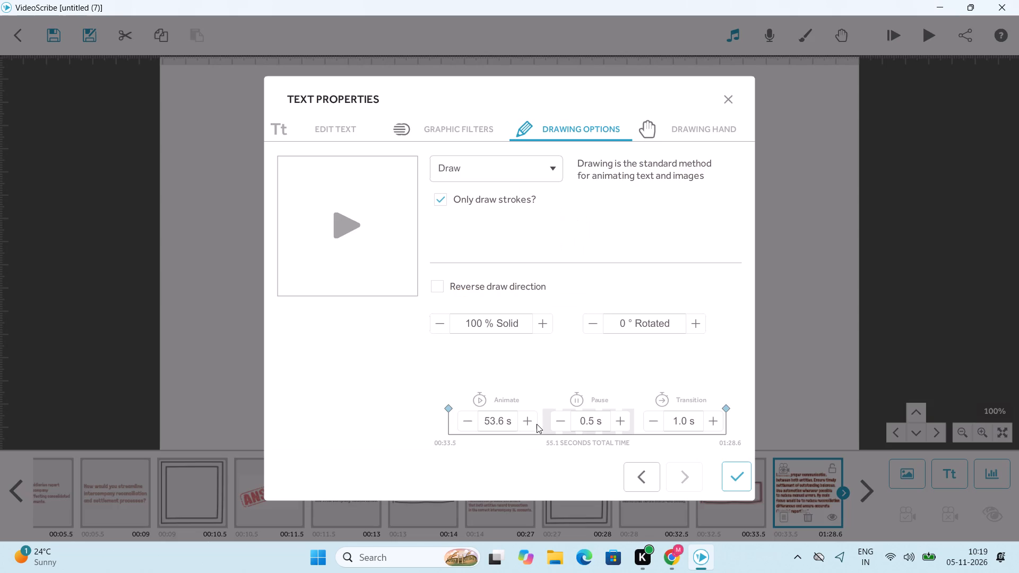
pyautogui.tripleClick(473, 426)
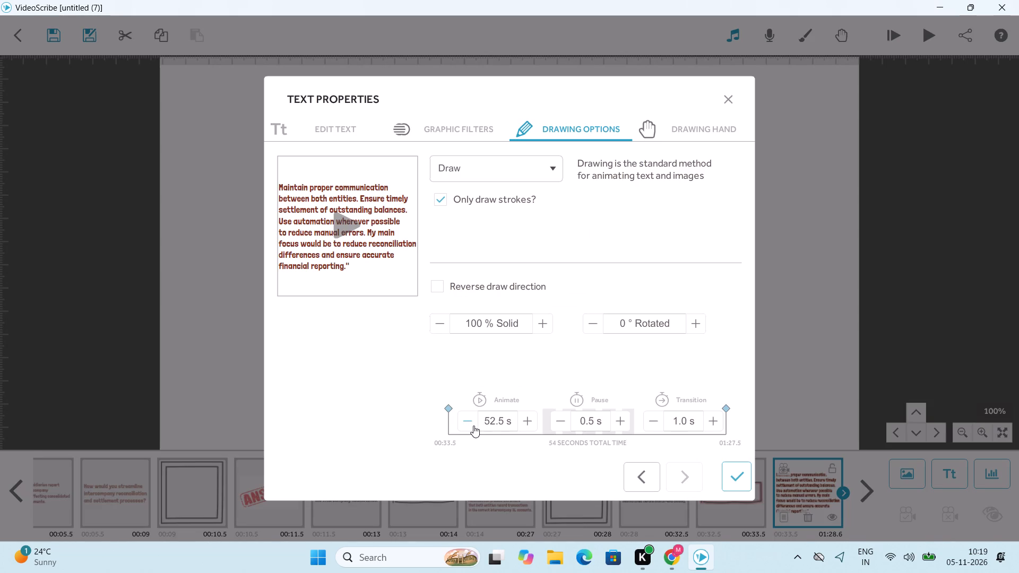
pyautogui.click(473, 426)
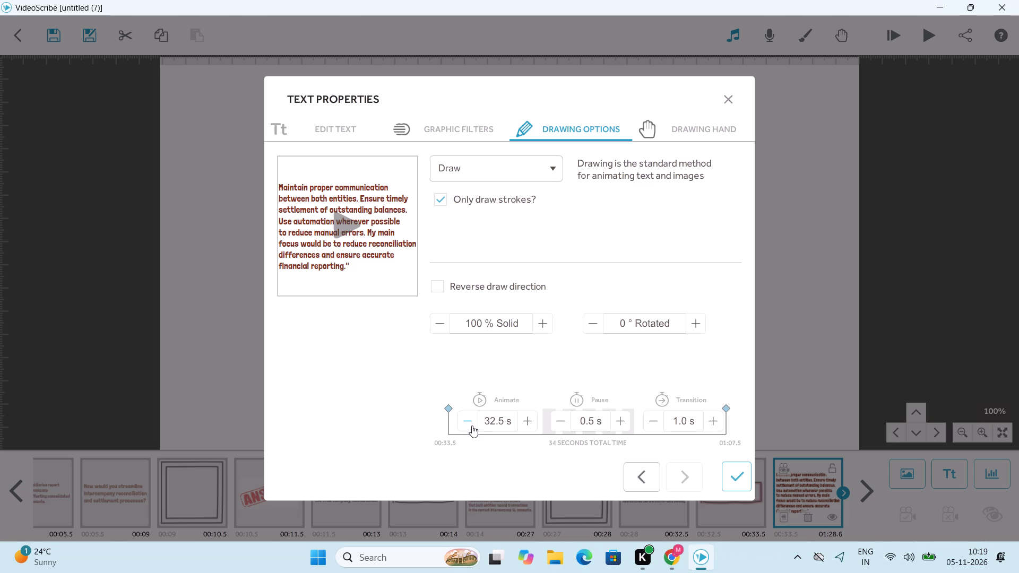
pyautogui.tripleClick(471, 428)
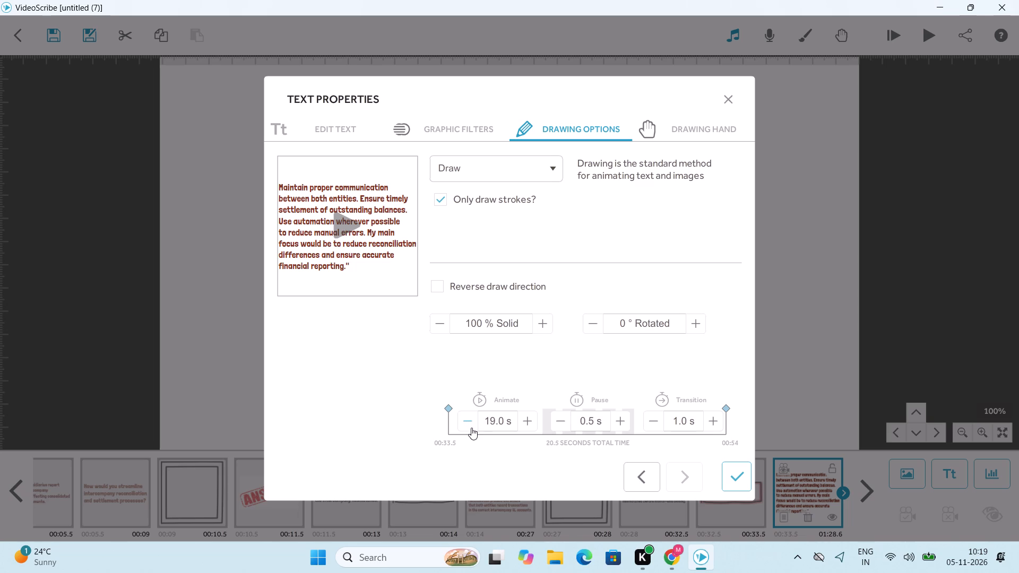
pyautogui.doubleClick(471, 428)
pyautogui.tripleClick(471, 428)
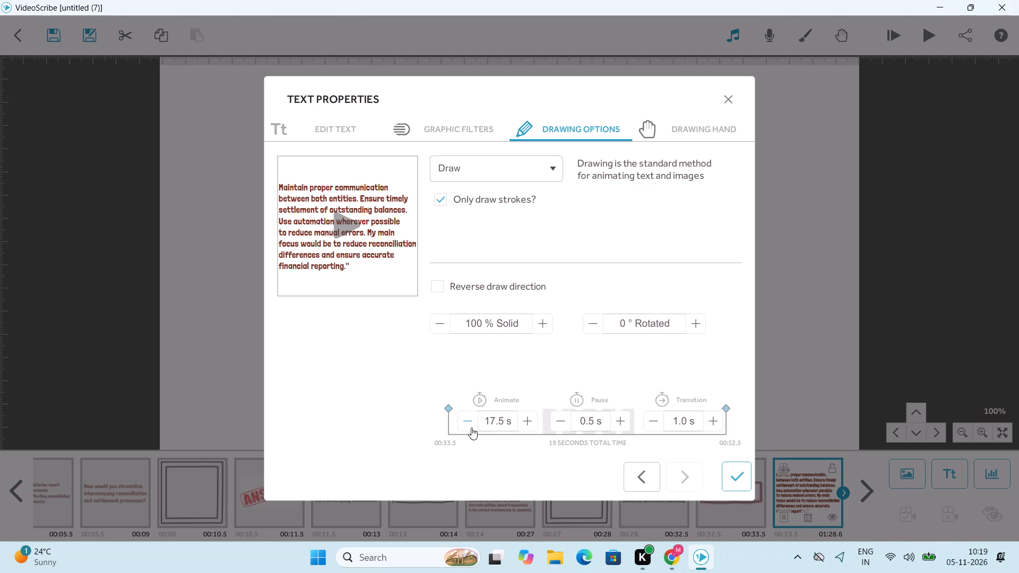
pyautogui.click(471, 428)
pyautogui.moveTo(560, 422); pyautogui.dragTo(641, 421)
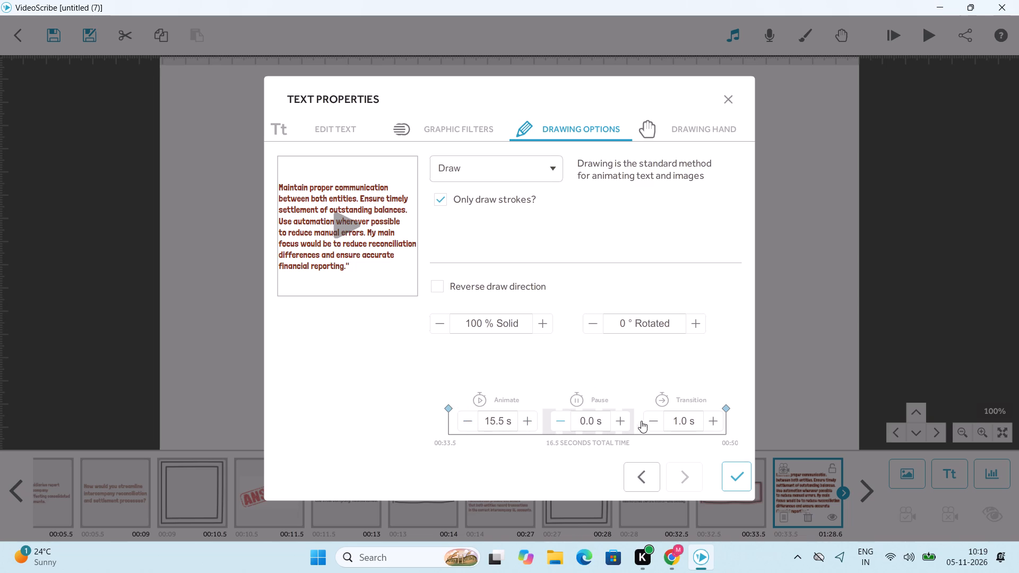
pyautogui.moveTo(641, 421); pyautogui.dragTo(650, 419)
pyautogui.click(650, 419)
pyautogui.tripleClick(471, 426)
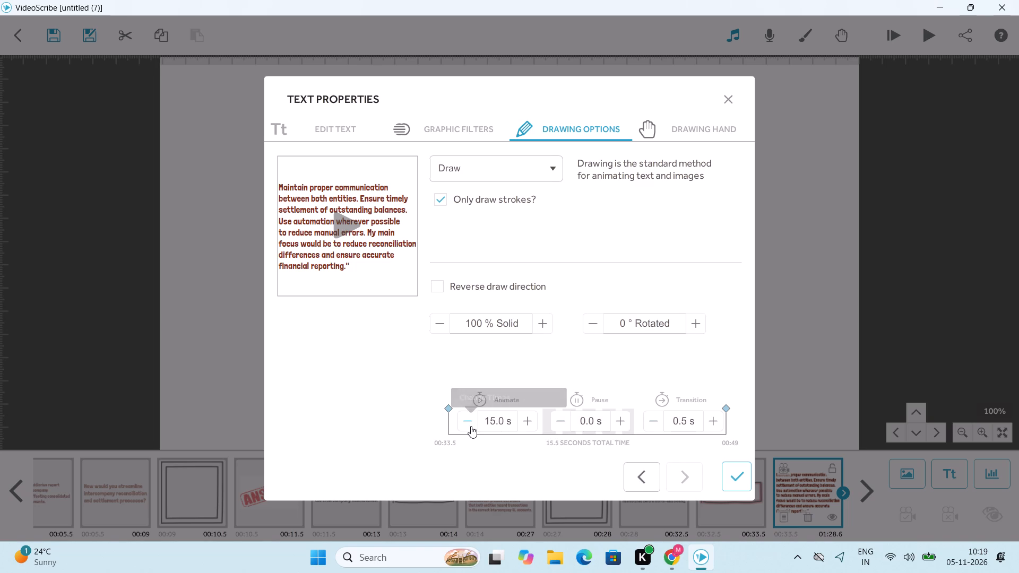
pyautogui.tripleClick(471, 426)
pyautogui.tripleClick(471, 426)
pyautogui.tripleClick(471, 426)
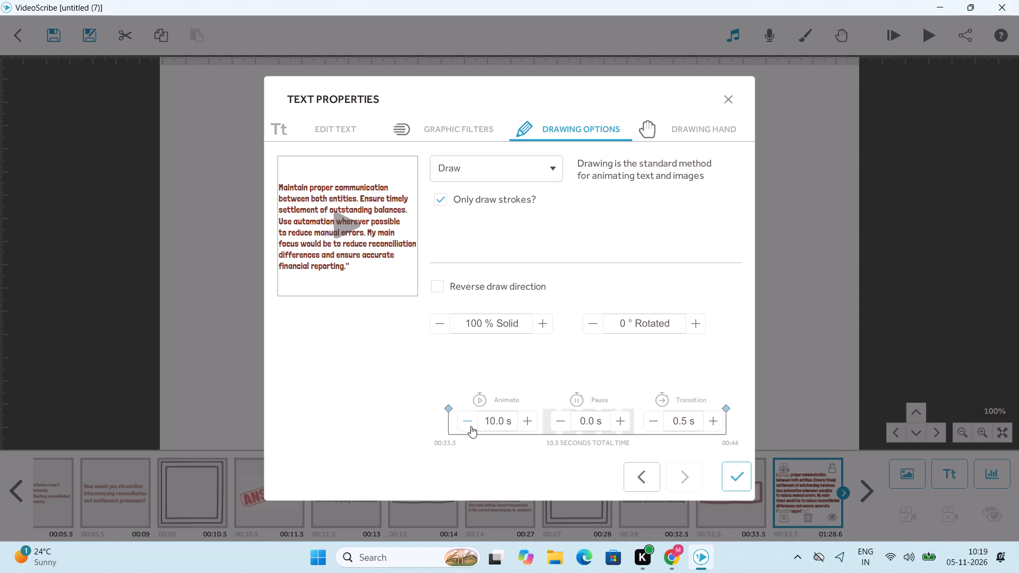
pyautogui.tripleClick(471, 426)
pyautogui.tripleClick(471, 426)
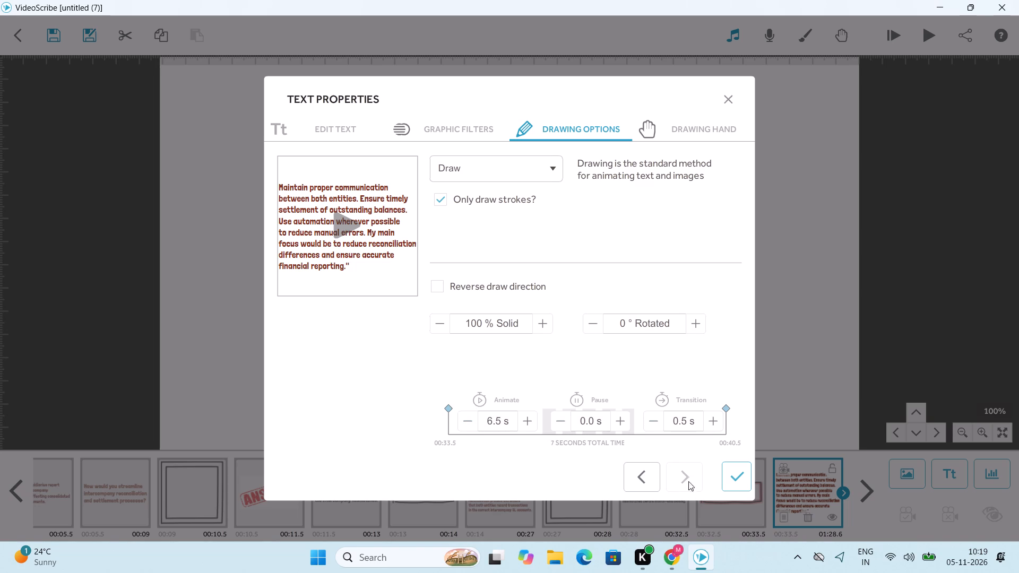
pyautogui.click(746, 483)
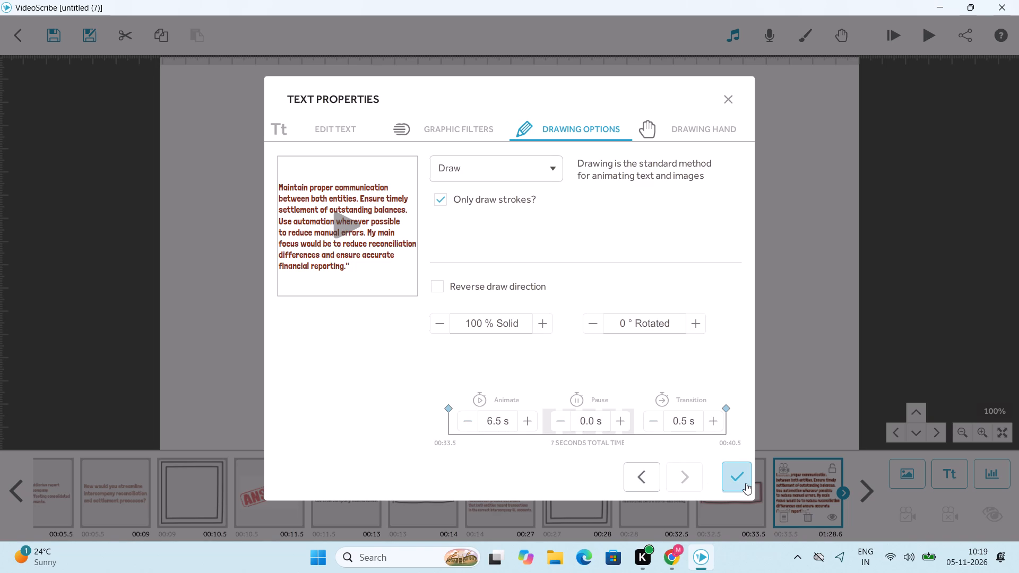
# Add the recently used double-lined square frame image, shrink it and centre it over the "Maintain proper communication" text.
pyautogui.click(903, 484)
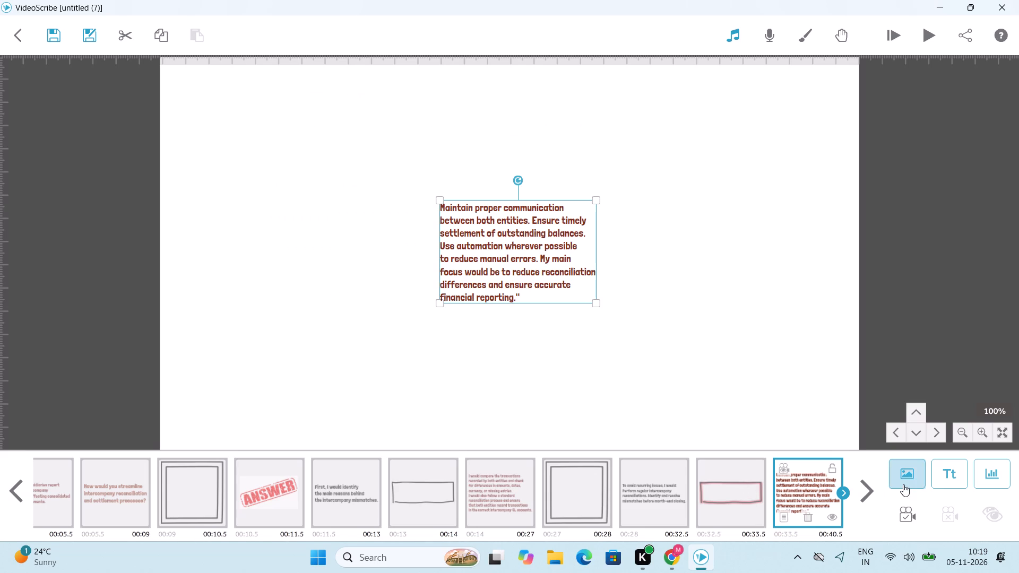
pyautogui.click(572, 171)
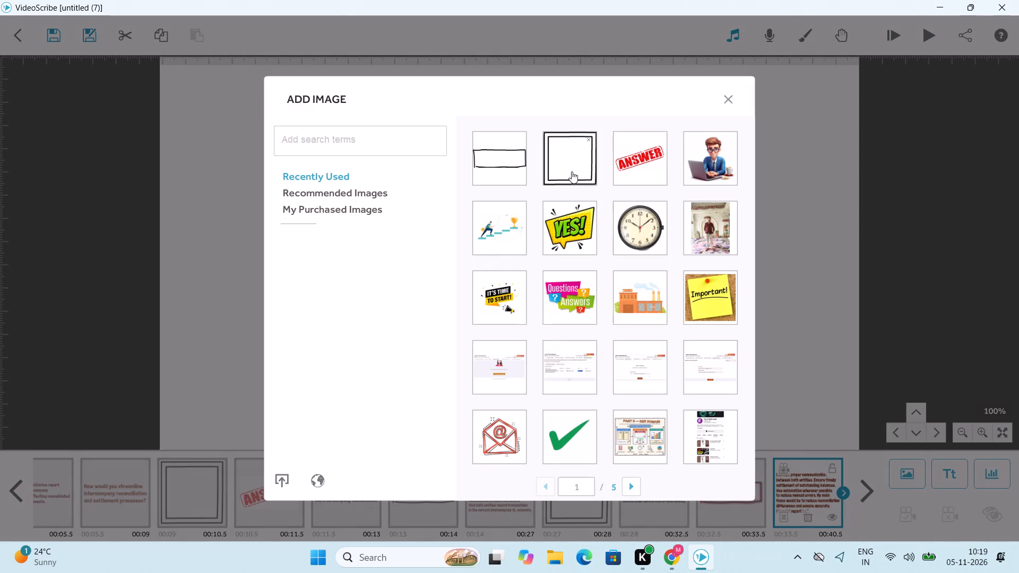
pyautogui.moveTo(642, 383); pyautogui.dragTo(607, 350)
pyautogui.moveTo(578, 335); pyautogui.dragTo(584, 334)
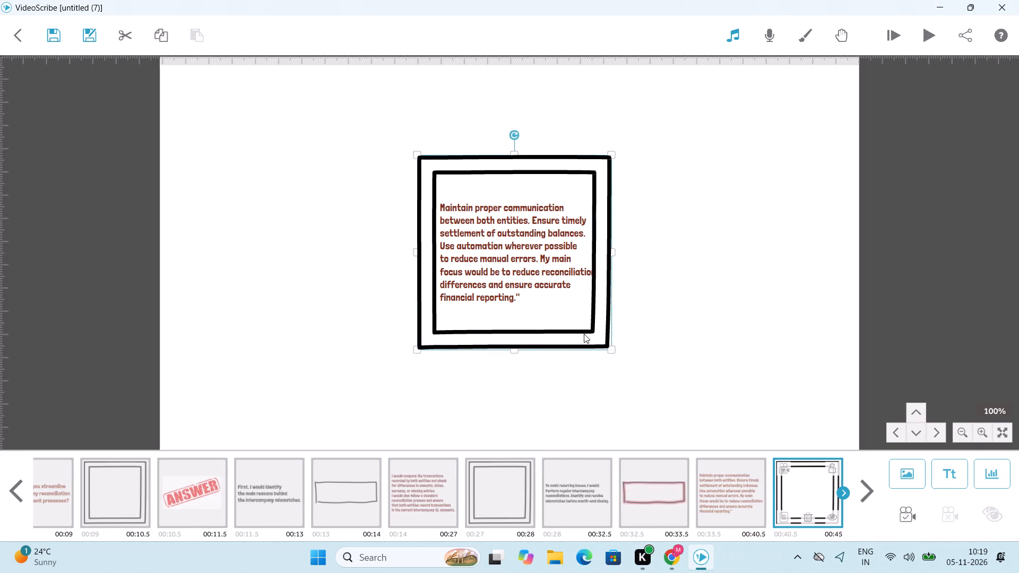
pyautogui.moveTo(584, 334); pyautogui.dragTo(585, 334)
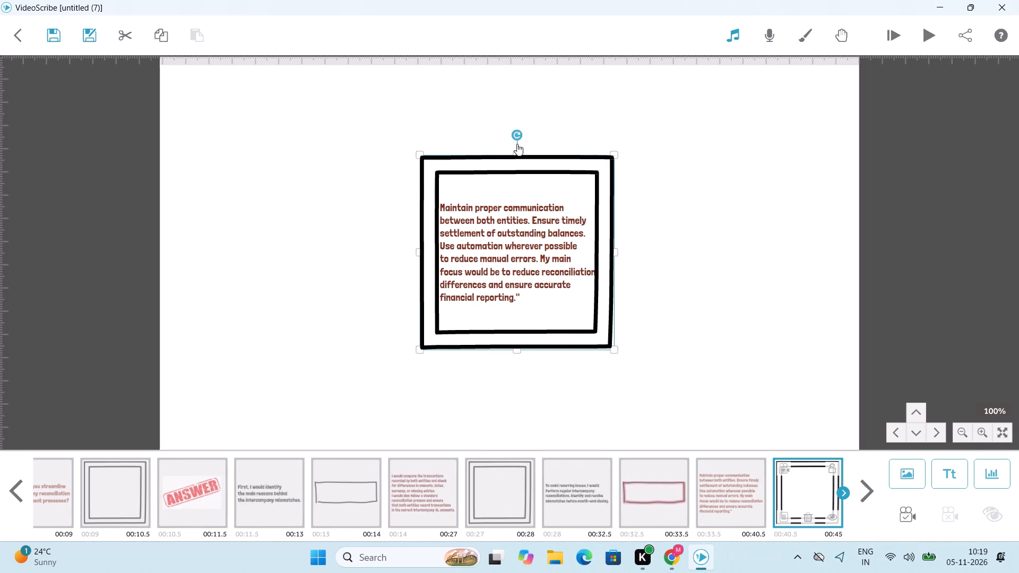
# Flatten and slightly widen the double-lined frame to fit closely around the text, and set its camera to the current view.
pyautogui.moveTo(517, 153); pyautogui.dragTo(523, 170)
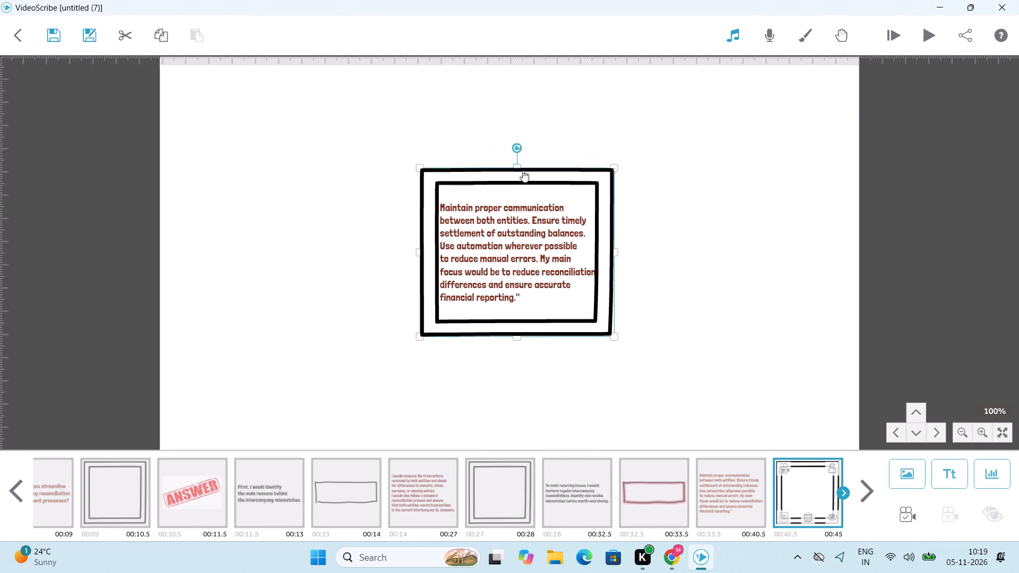
pyautogui.moveTo(523, 170); pyautogui.dragTo(526, 180)
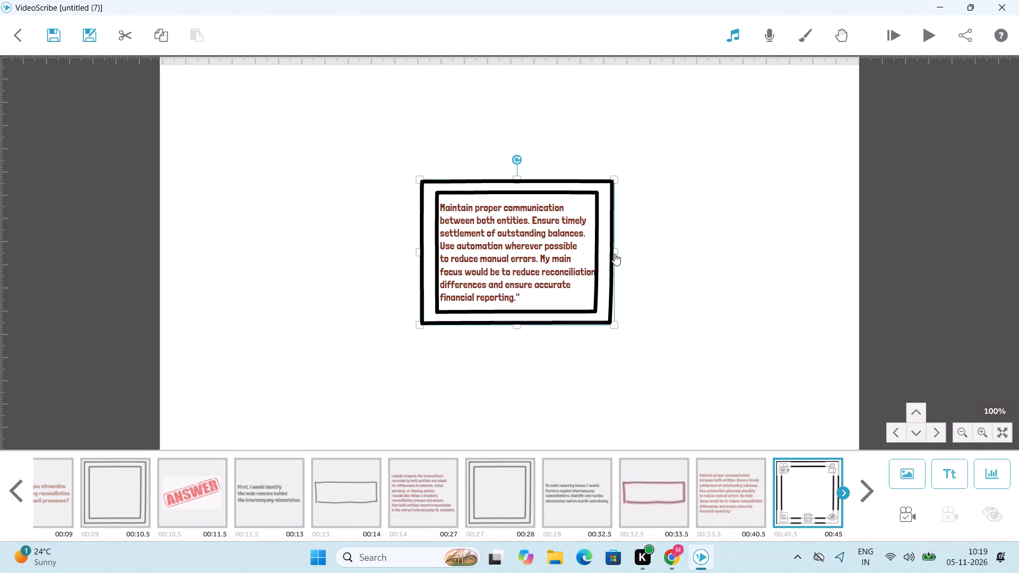
pyautogui.click(615, 254)
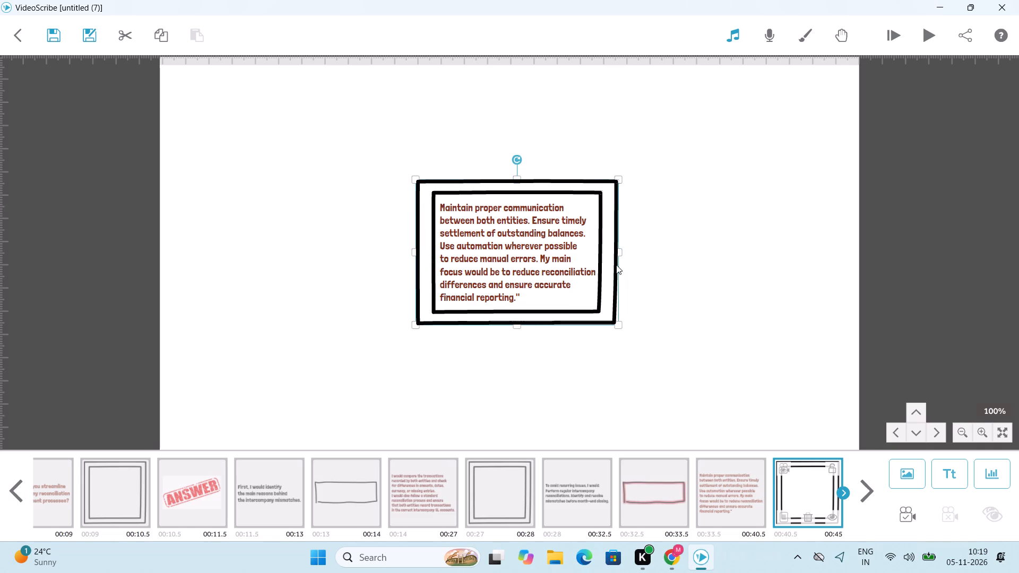
pyautogui.click(611, 274)
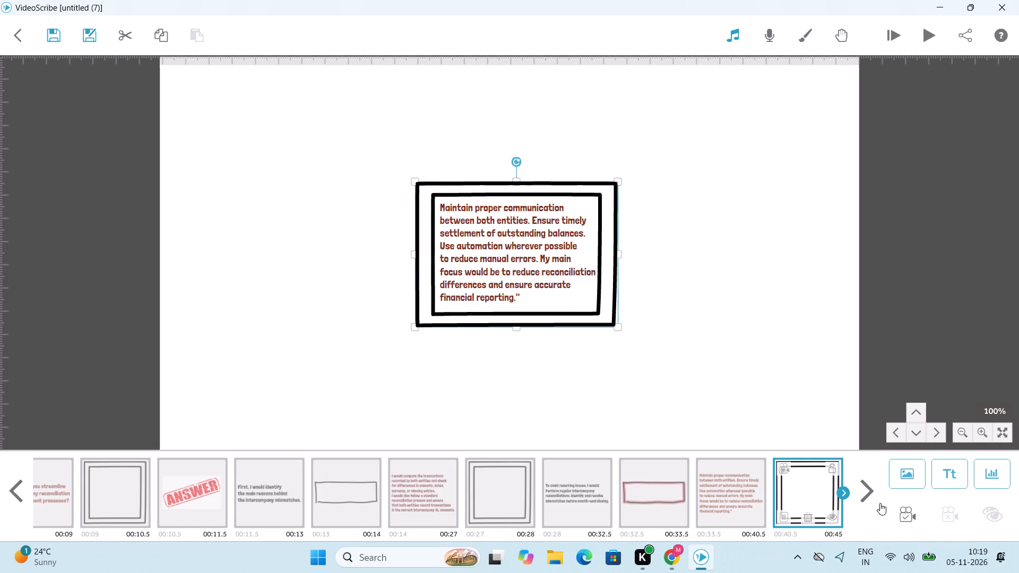
pyautogui.click(895, 509)
# Set the new double-lined frame's timing to 0.5 s animate, 0.0 s pause and 0.5 s transition.
pyautogui.rightClick(797, 489)
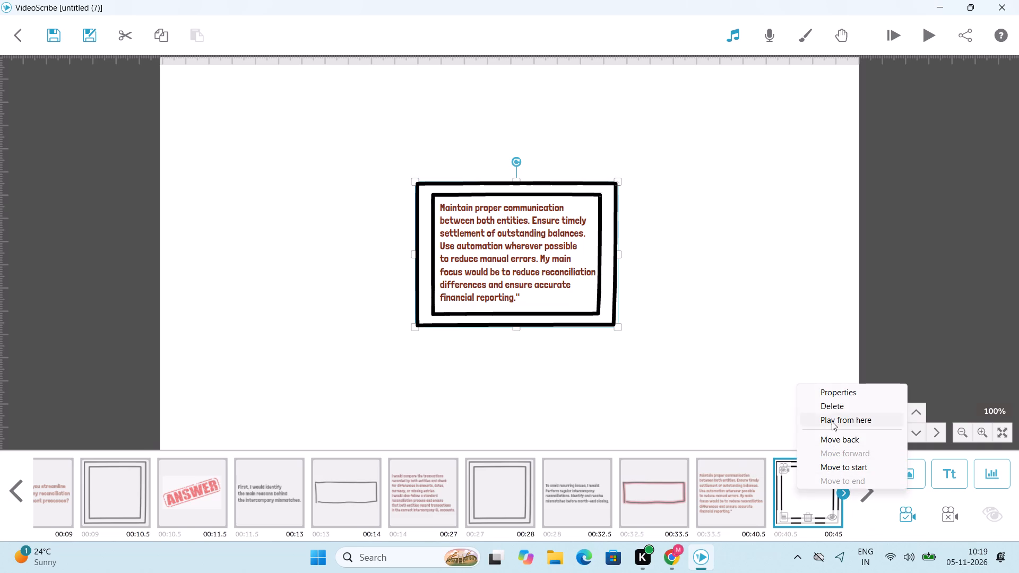
pyautogui.click(838, 395)
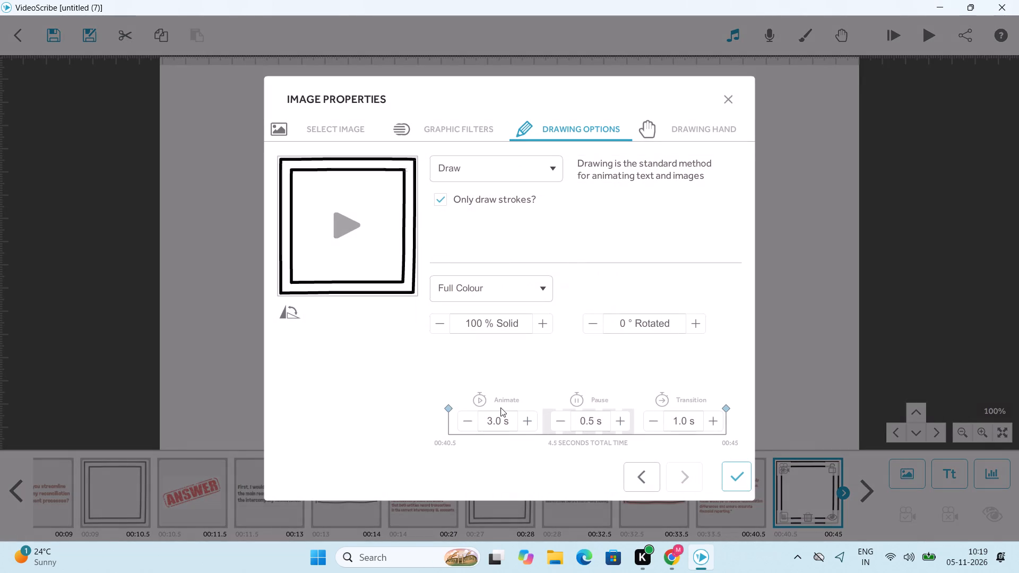
pyautogui.tripleClick(473, 421)
pyautogui.doubleClick(473, 421)
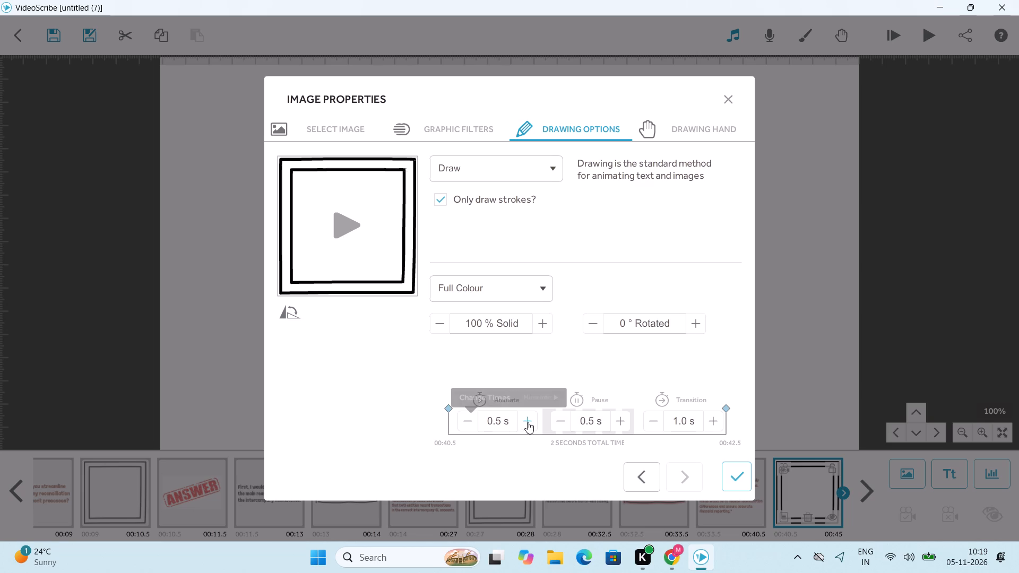
pyautogui.moveTo(553, 424); pyautogui.dragTo(652, 419)
pyautogui.click(652, 419)
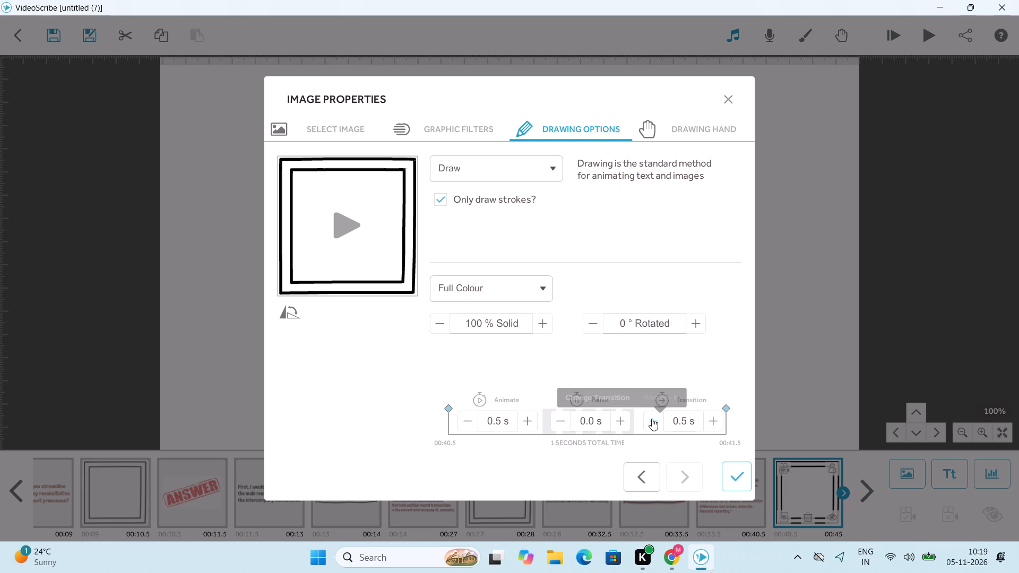
pyautogui.click(723, 476)
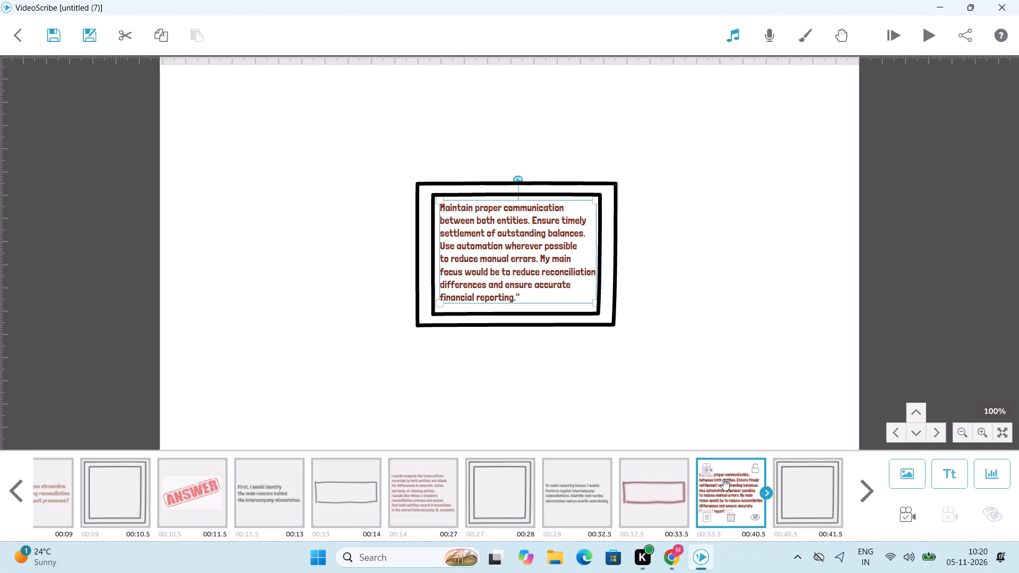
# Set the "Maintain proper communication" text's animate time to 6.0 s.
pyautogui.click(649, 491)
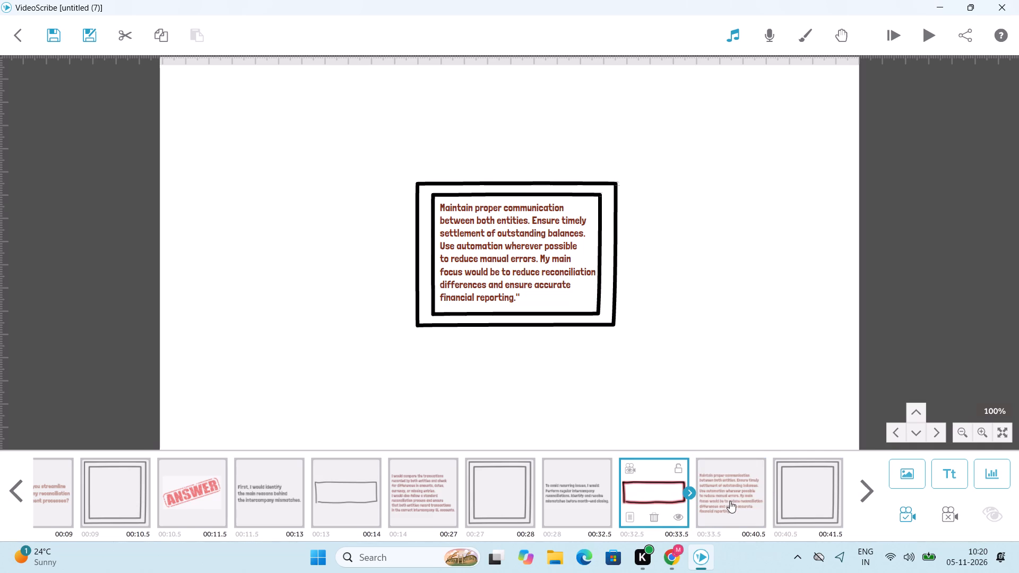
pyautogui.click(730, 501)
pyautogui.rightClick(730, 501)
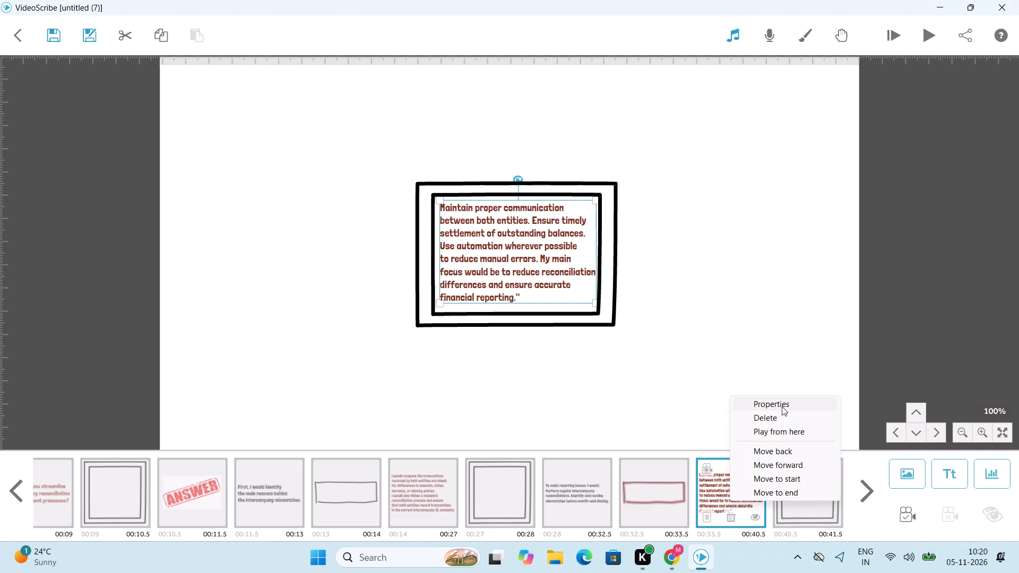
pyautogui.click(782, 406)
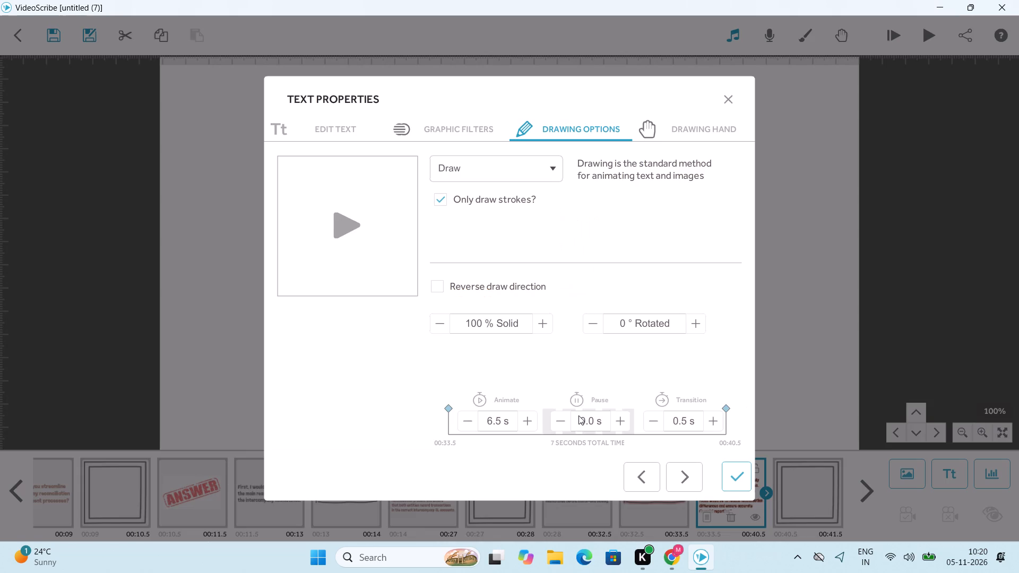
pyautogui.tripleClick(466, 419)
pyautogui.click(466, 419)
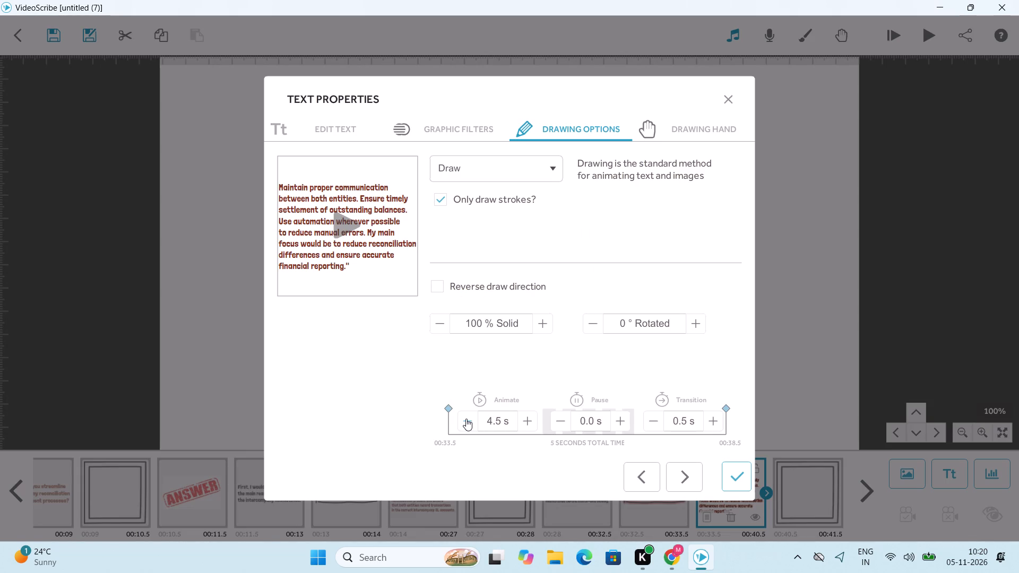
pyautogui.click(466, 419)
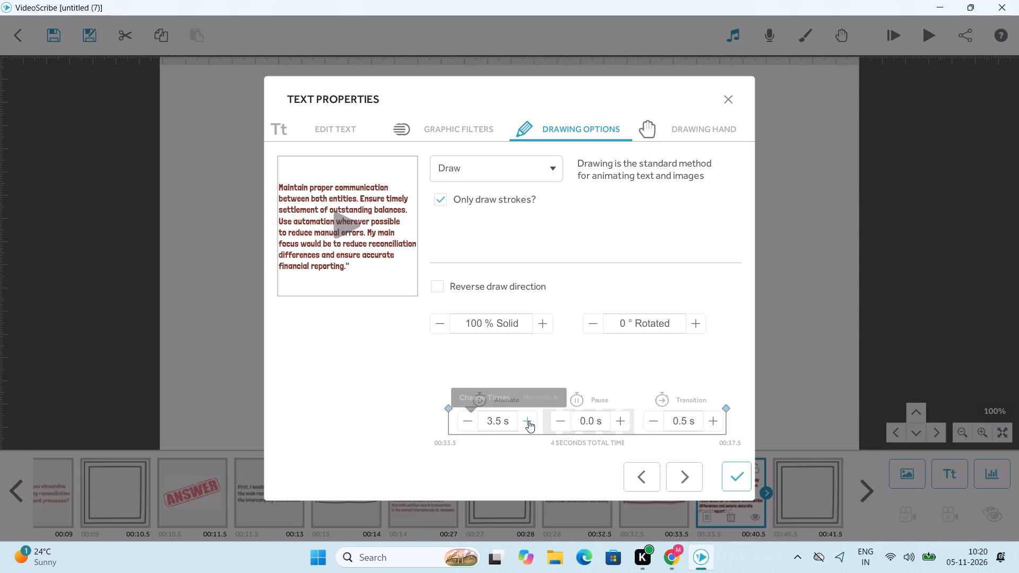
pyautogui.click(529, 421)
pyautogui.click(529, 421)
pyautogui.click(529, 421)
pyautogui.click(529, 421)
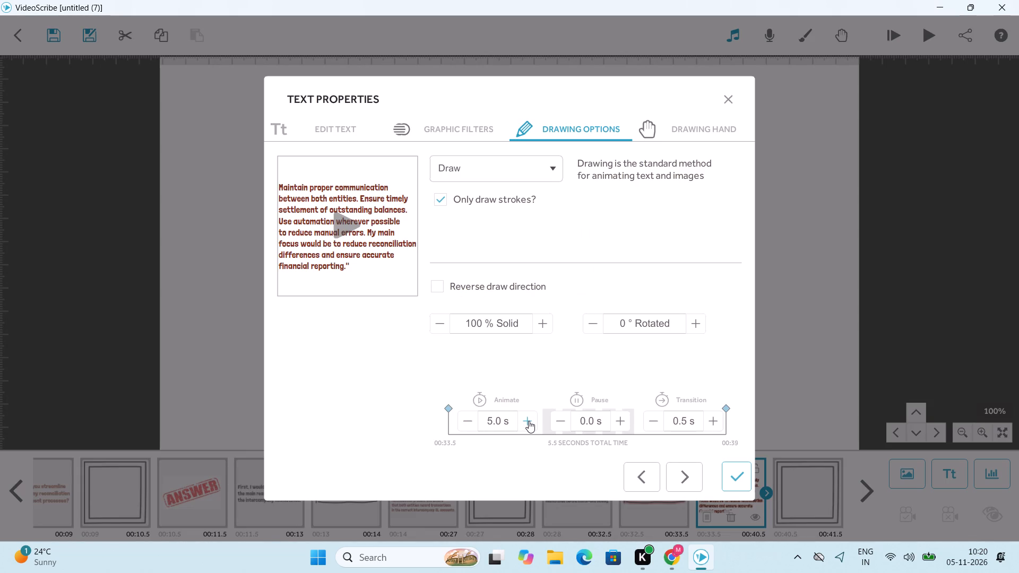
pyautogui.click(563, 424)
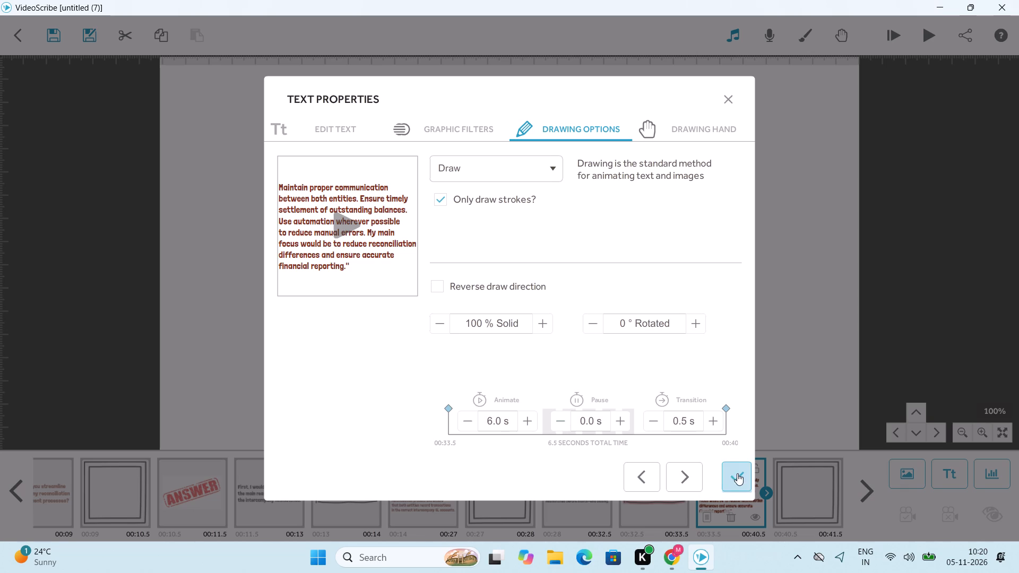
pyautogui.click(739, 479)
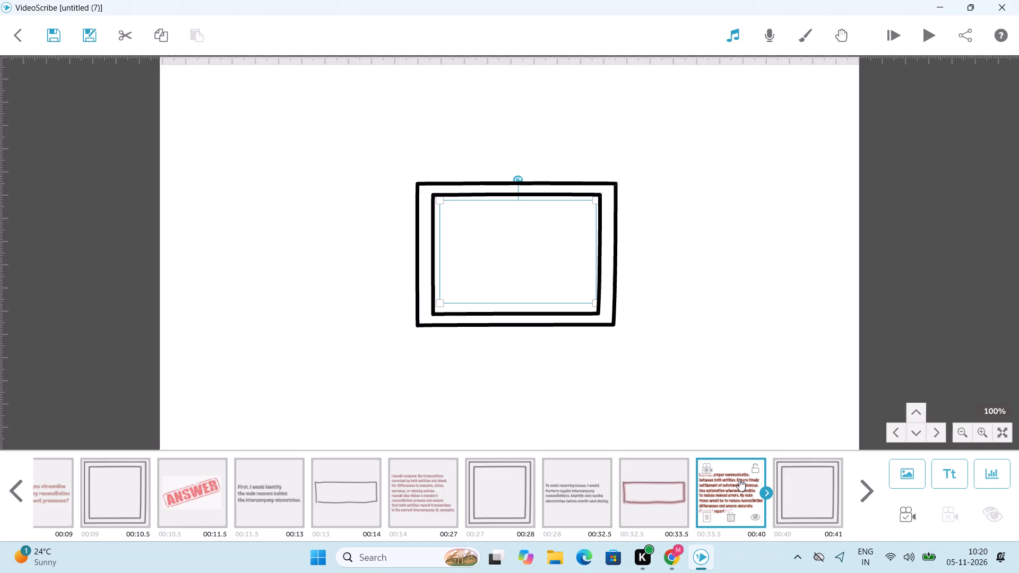
# Preview the scribe from the "To avoid recurring issues" text and stop during the "Maintain proper communication" text.
pyautogui.click(544, 502)
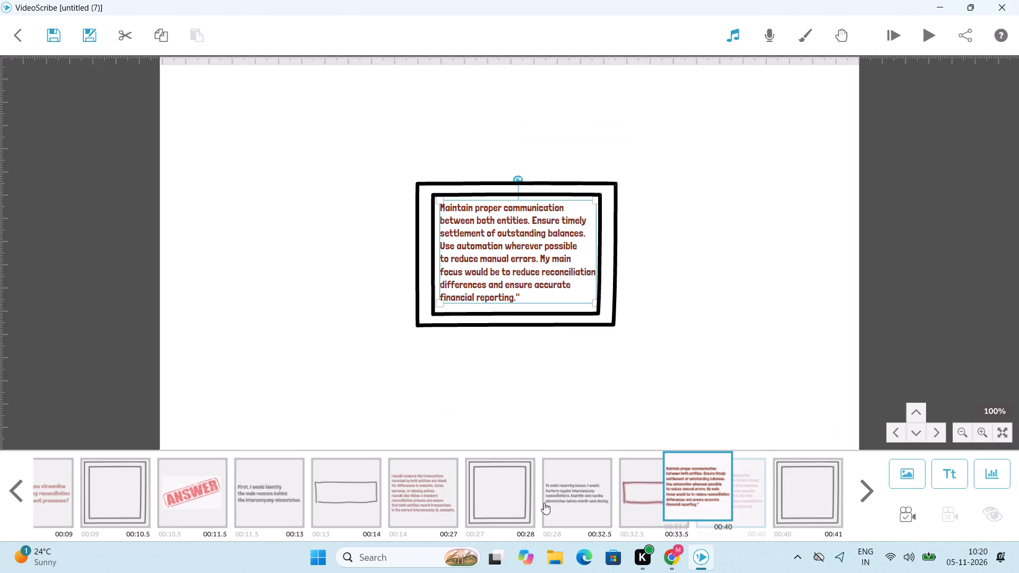
pyautogui.click(563, 501)
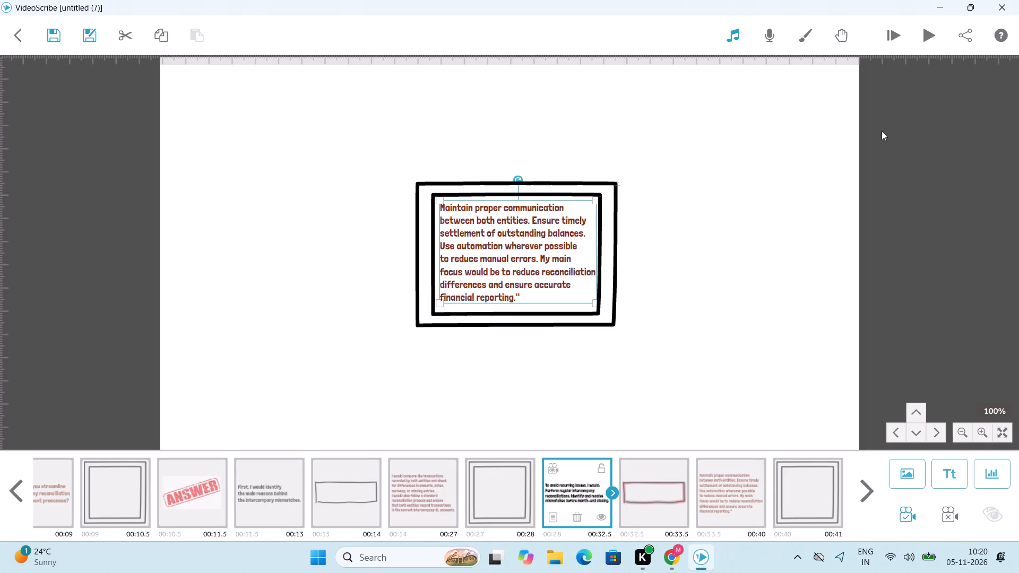
pyautogui.click(927, 36)
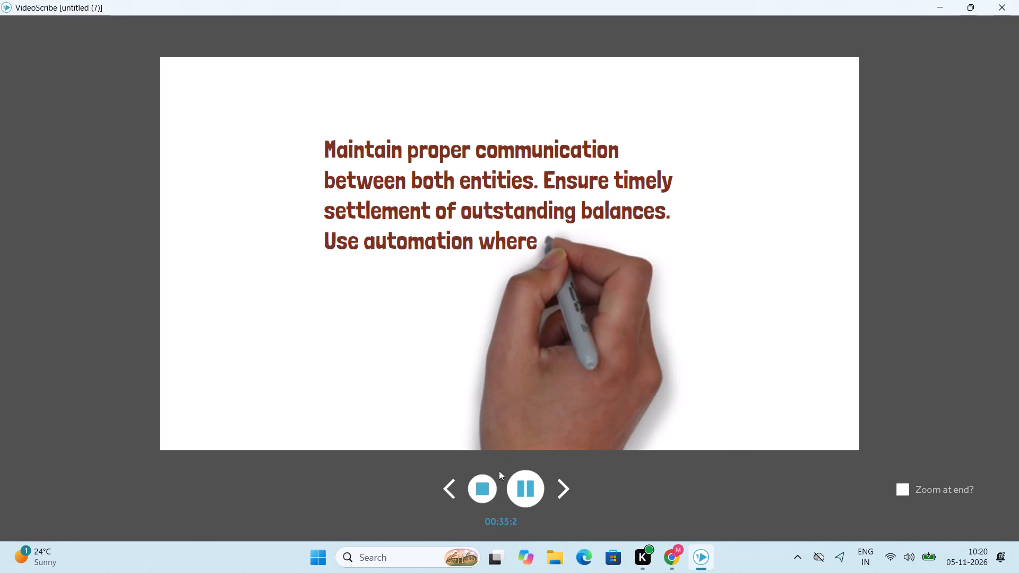
pyautogui.click(490, 493)
# Set the "Maintain proper communication" text's camera to the same canvas view as its double-lined frame.
pyautogui.doubleClick(658, 498)
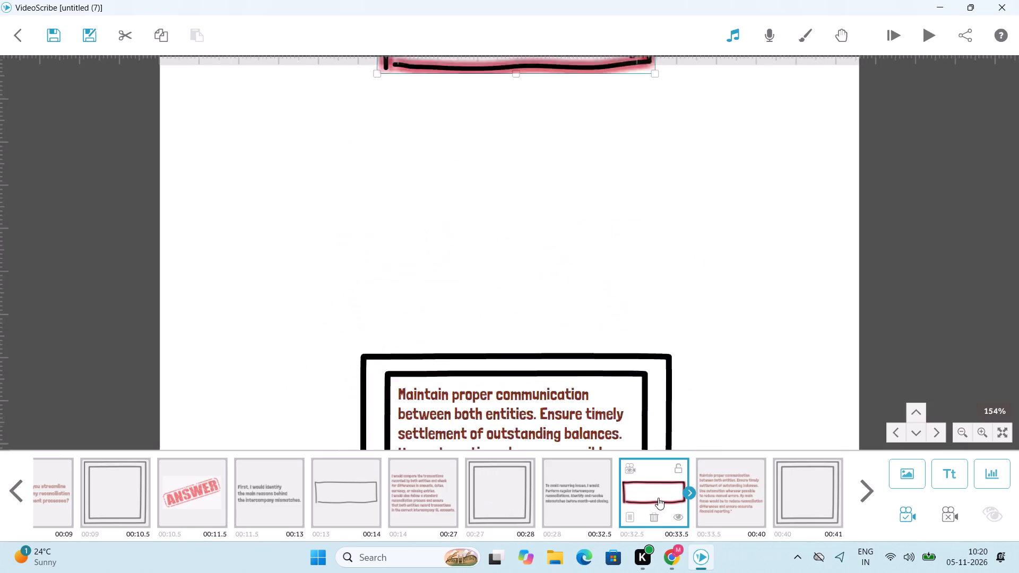
pyautogui.doubleClick(785, 494)
pyautogui.click(729, 507)
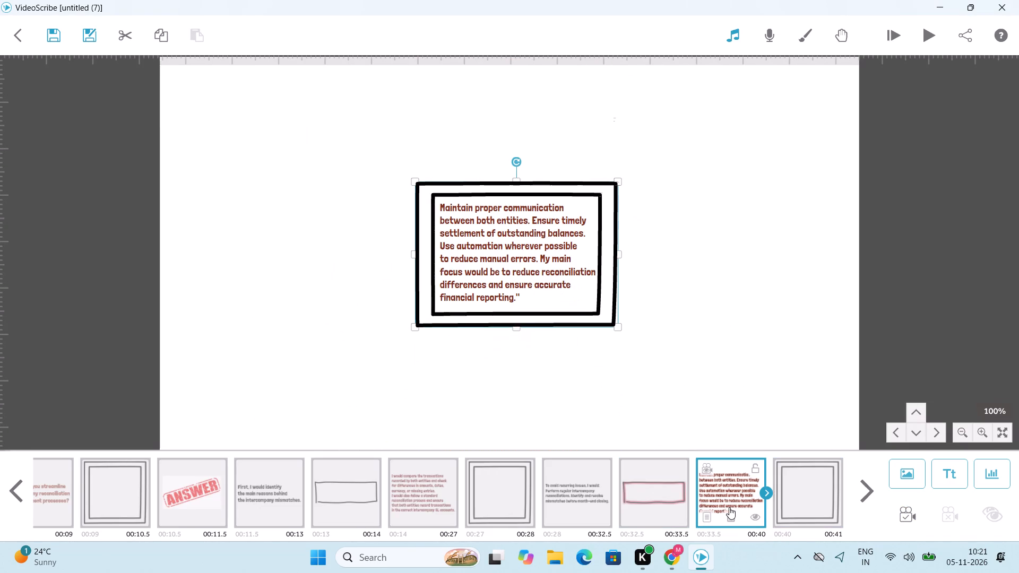
pyautogui.click(899, 519)
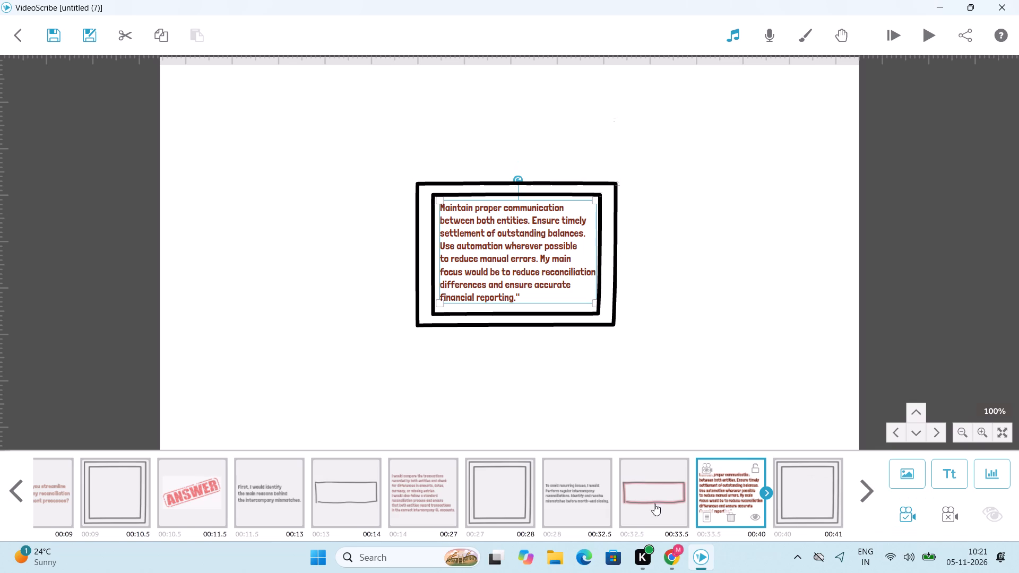
# Preview the scribe from the "To avoid recurring issues" text, and again from its red-glowing frame.
pyautogui.click(564, 490)
pyautogui.click(921, 37)
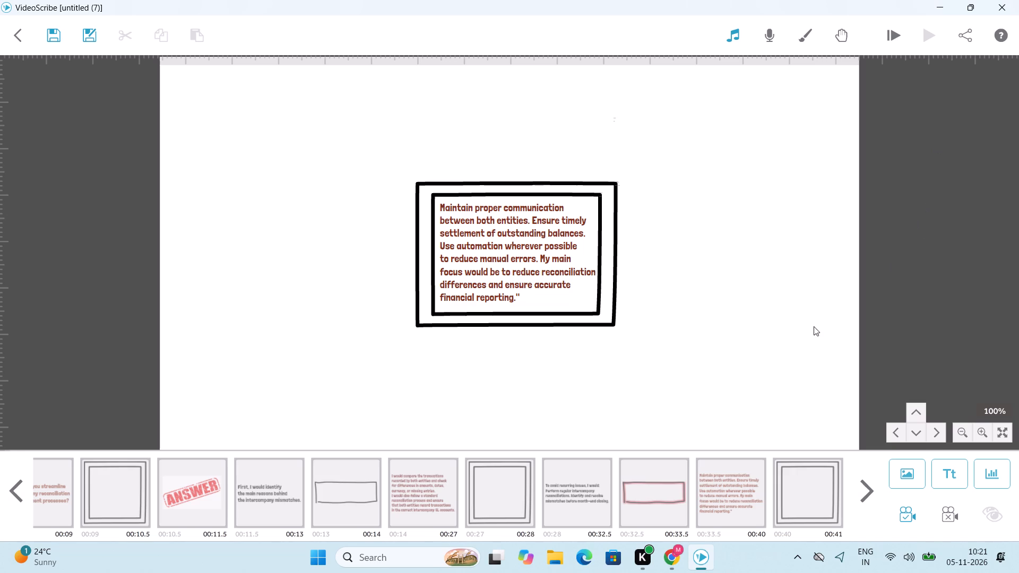
pyautogui.click(649, 490)
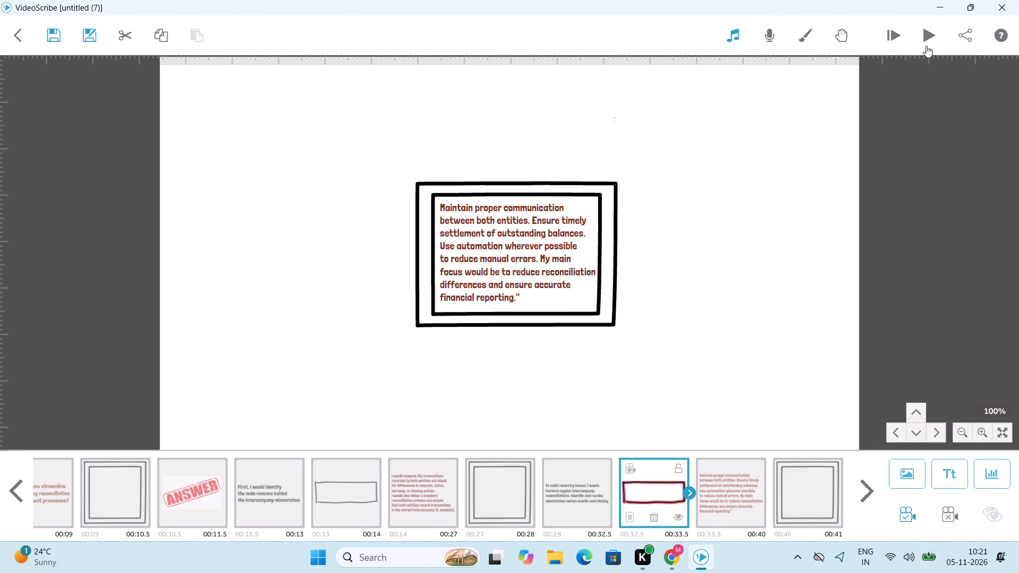
pyautogui.click(929, 32)
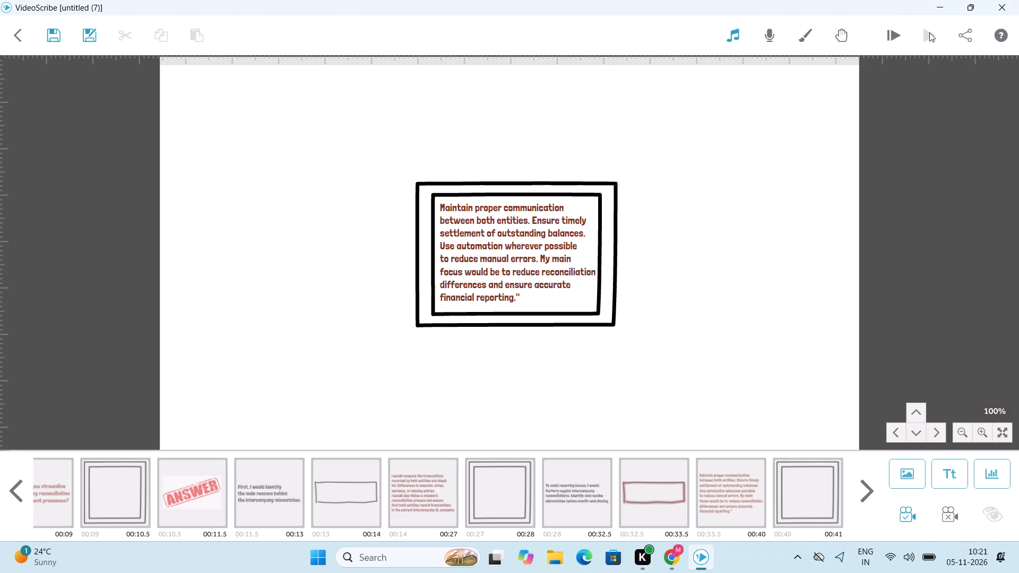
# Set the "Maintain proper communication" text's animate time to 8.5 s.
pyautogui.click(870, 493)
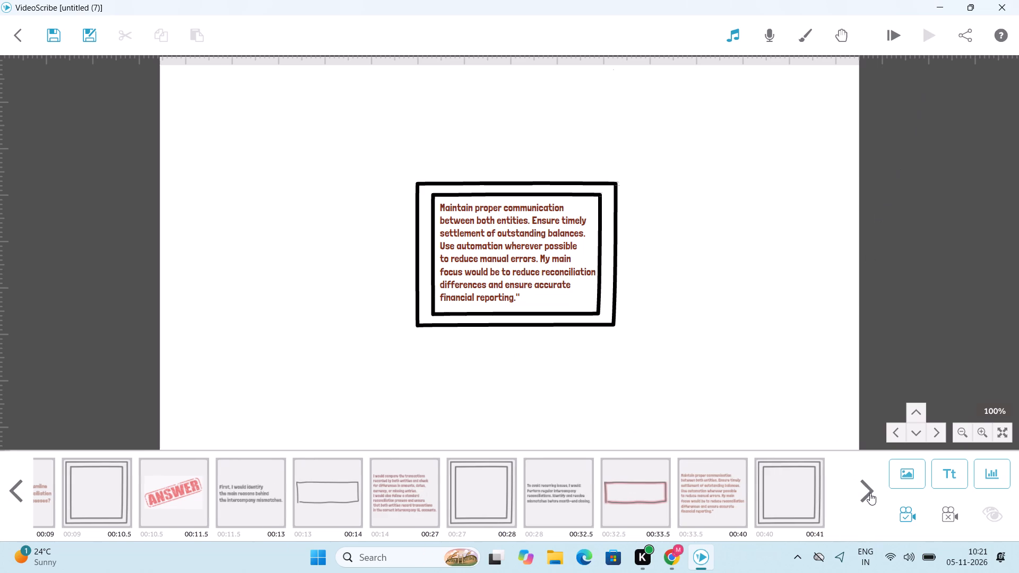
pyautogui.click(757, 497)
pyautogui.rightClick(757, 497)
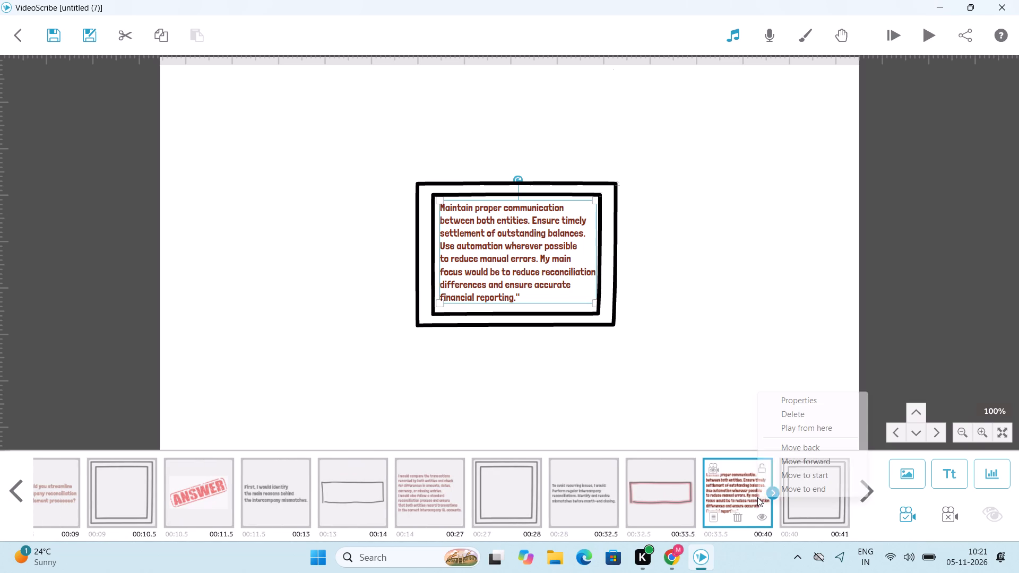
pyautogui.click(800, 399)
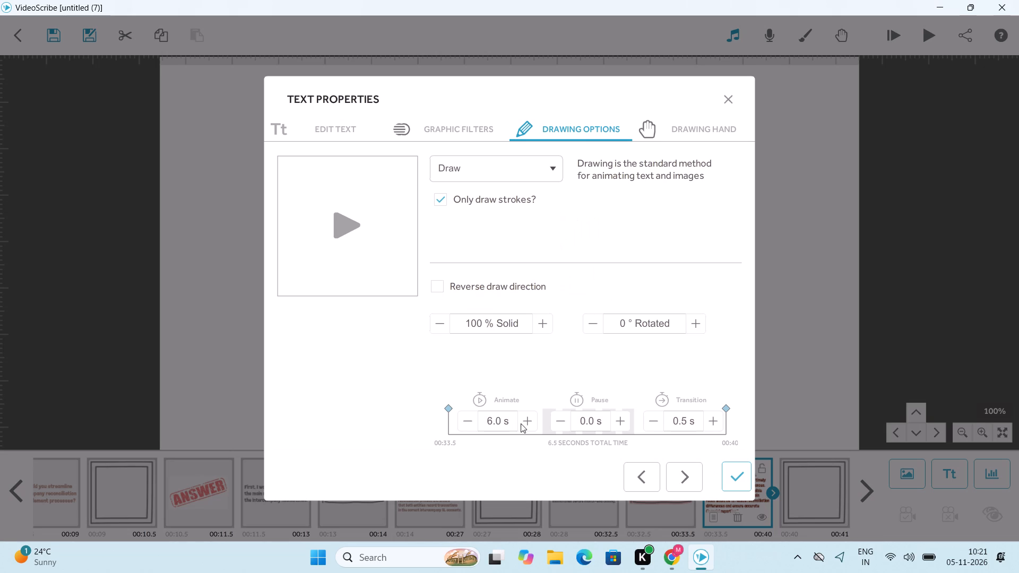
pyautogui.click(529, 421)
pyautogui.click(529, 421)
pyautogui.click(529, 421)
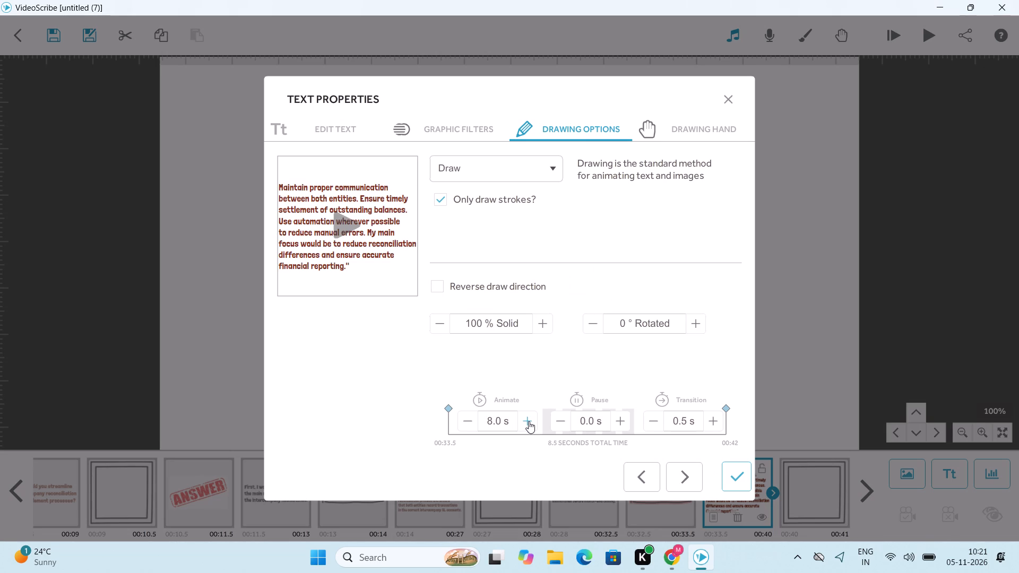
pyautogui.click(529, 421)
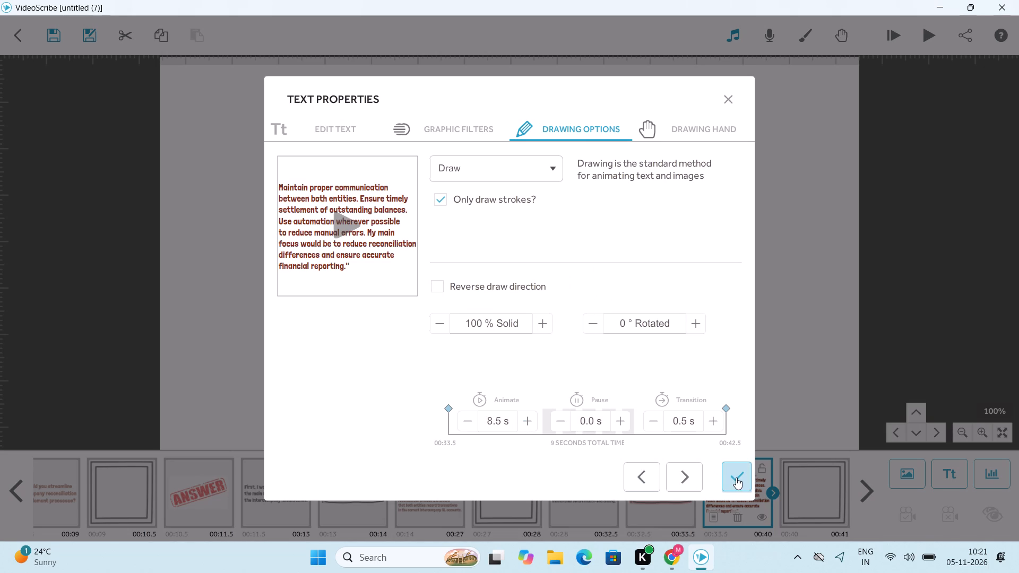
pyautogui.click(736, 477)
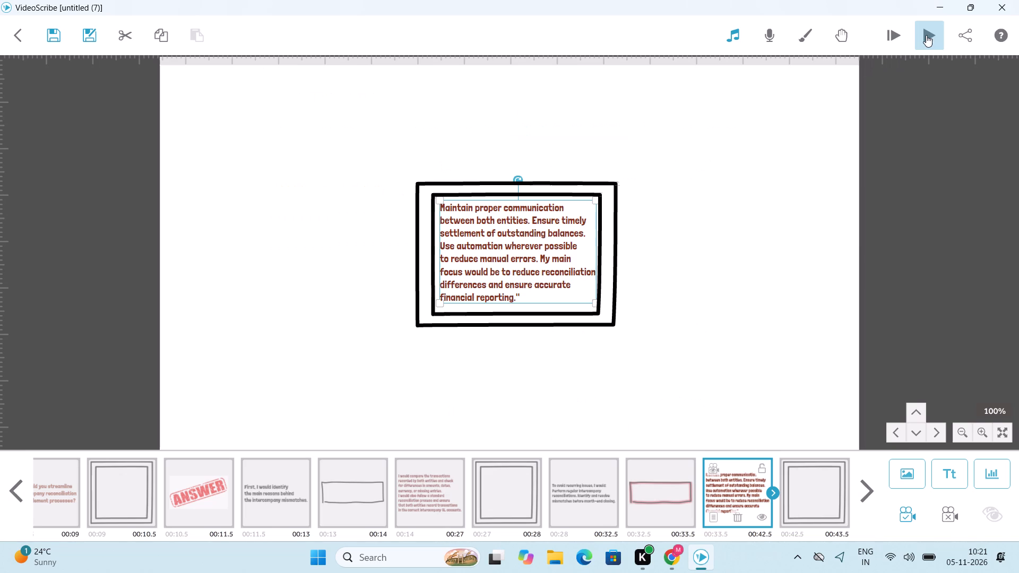
# Preview the scribe from the "Maintain proper communication" text.
pyautogui.click(926, 35)
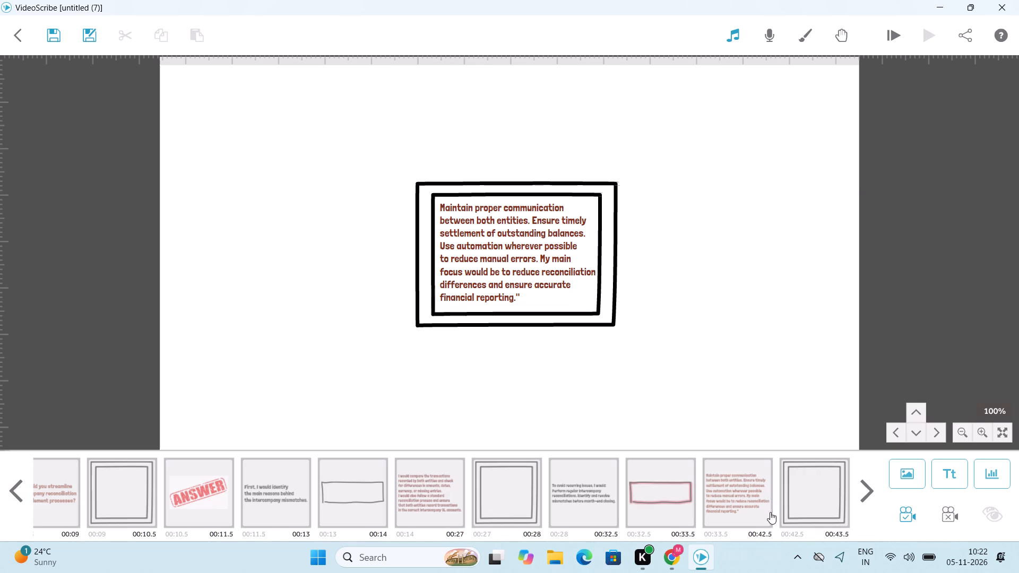
# Set the last double-lined frame's animate time to 1.0 s and its animation to a smooth Move In from the bottom-left corner.
pyautogui.click(806, 497)
pyautogui.rightClick(806, 497)
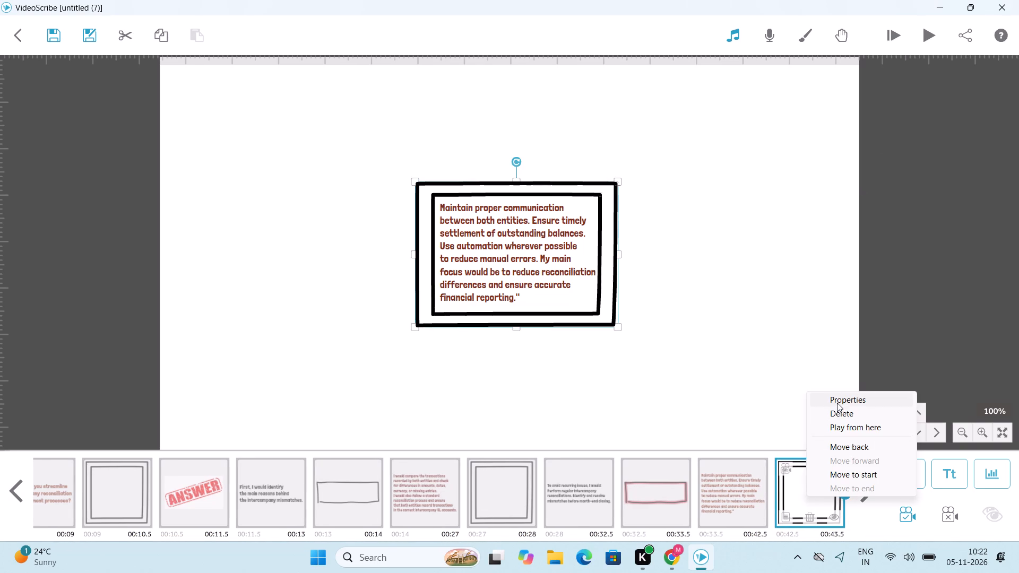
pyautogui.click(837, 403)
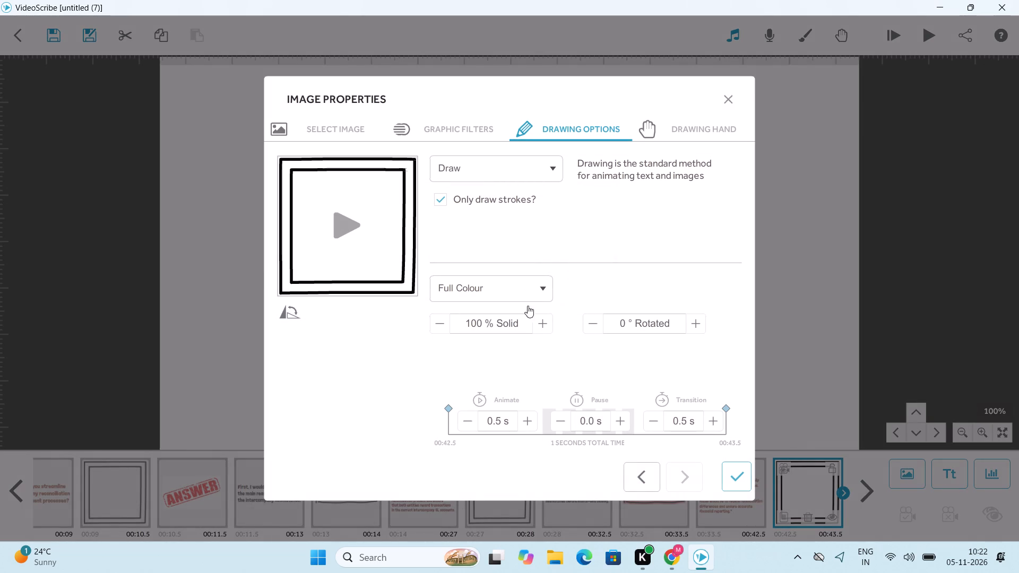
pyautogui.click(528, 425)
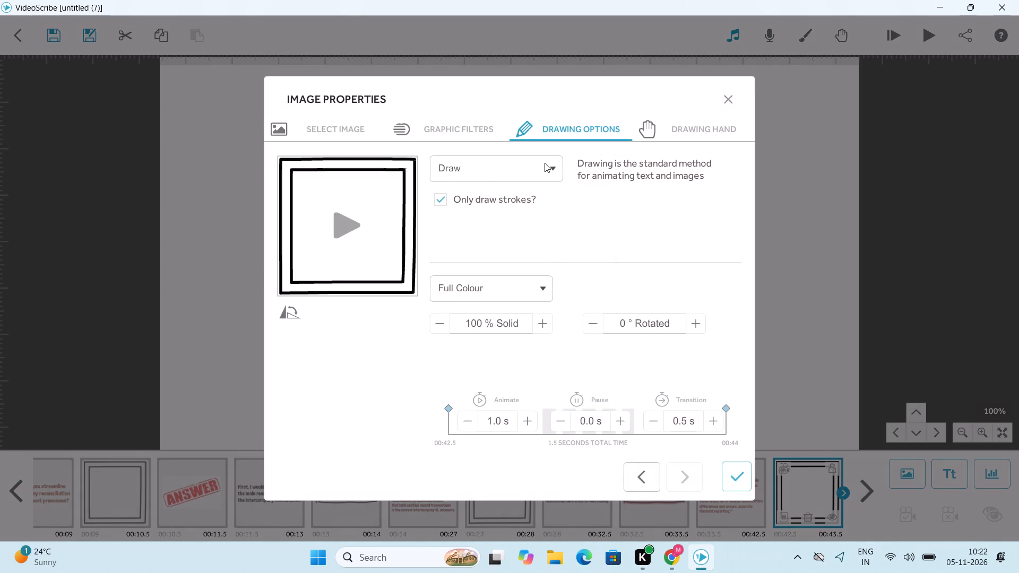
pyautogui.click(545, 163)
pyautogui.click(451, 217)
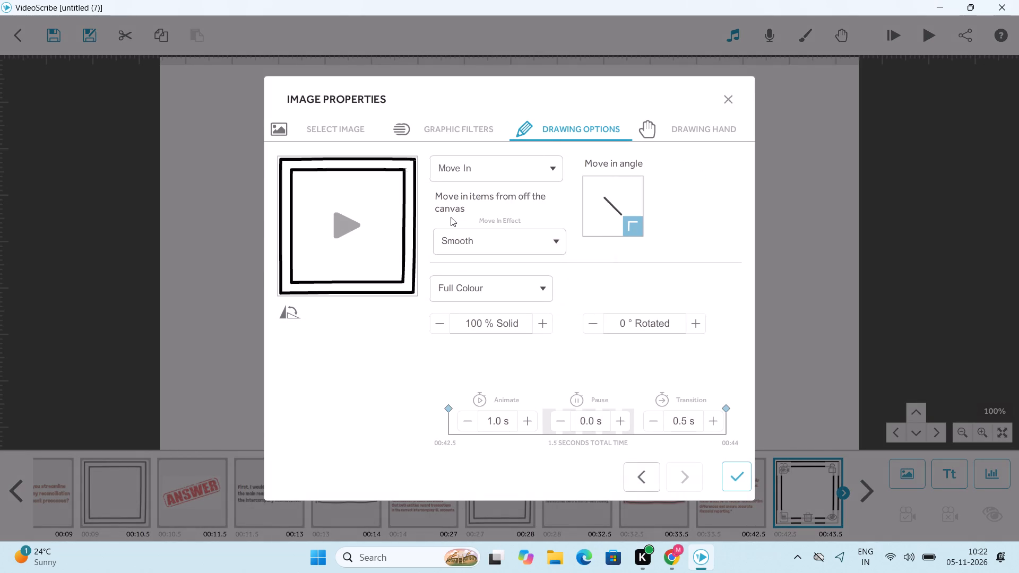
pyautogui.click(592, 224)
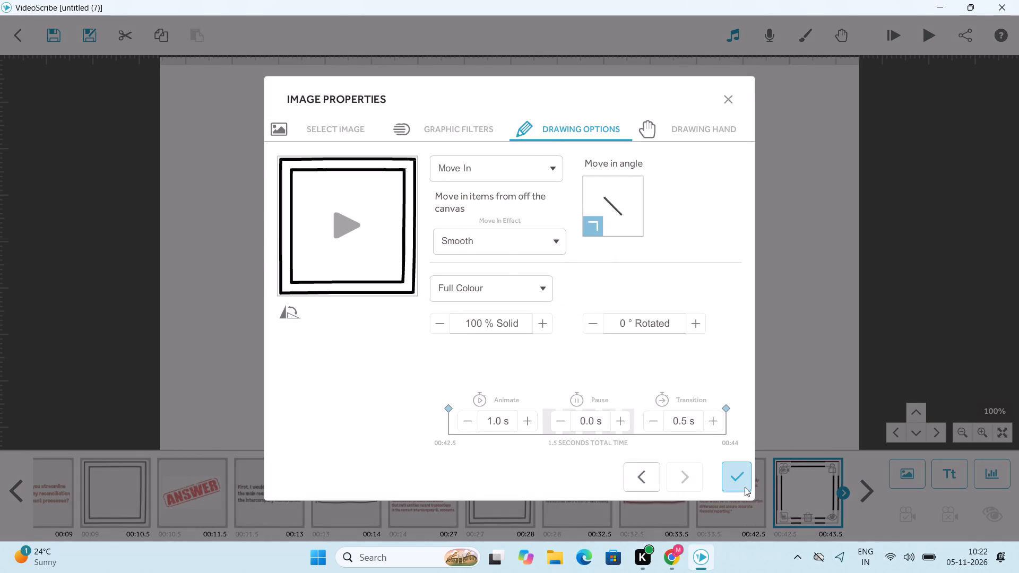
pyautogui.click(745, 485)
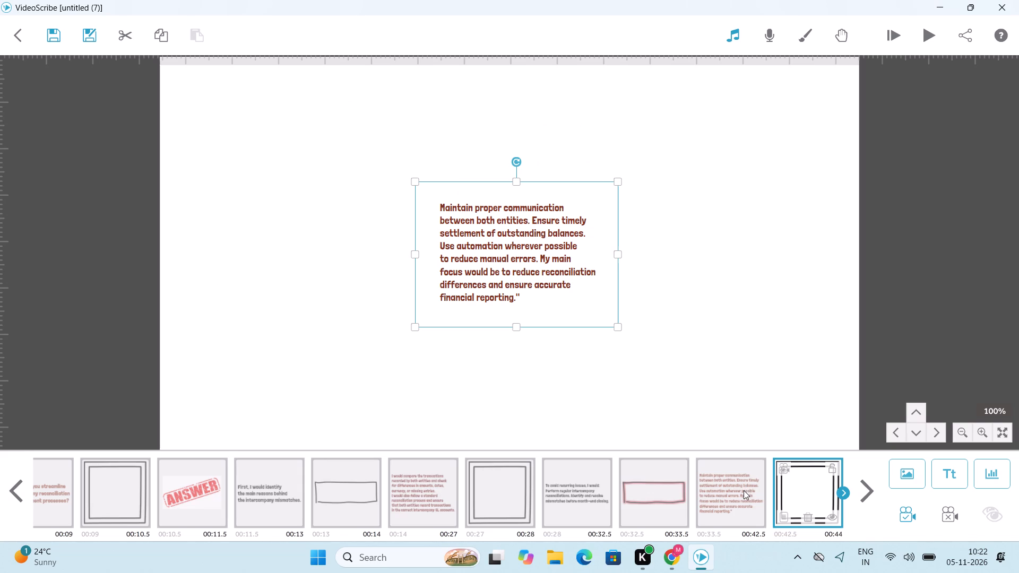
# Set the "Maintain proper communication" text's animate time to 10.0 s.
pyautogui.click(744, 490)
pyautogui.rightClick(744, 490)
pyautogui.click(776, 395)
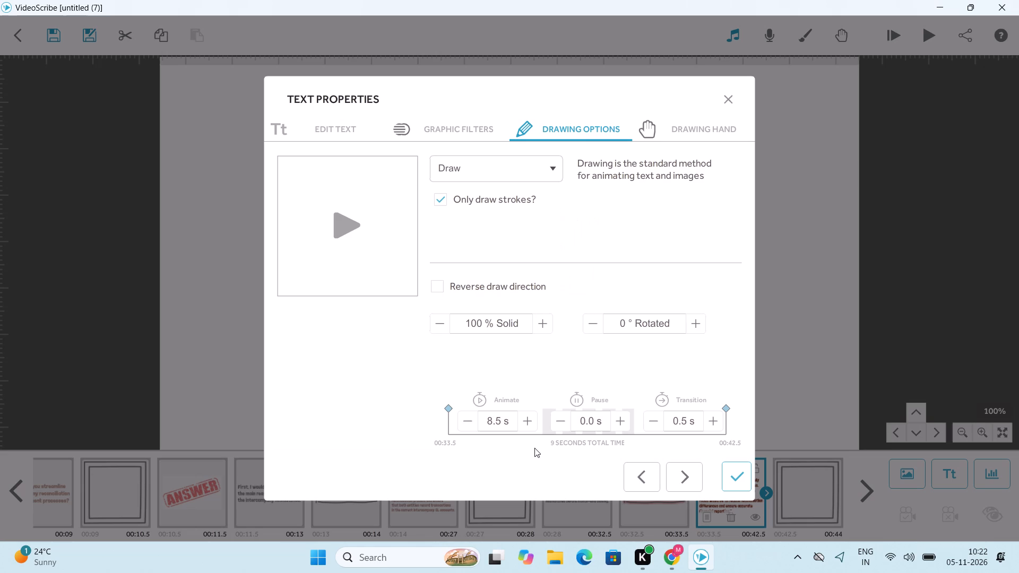
pyautogui.click(530, 423)
pyautogui.click(530, 423)
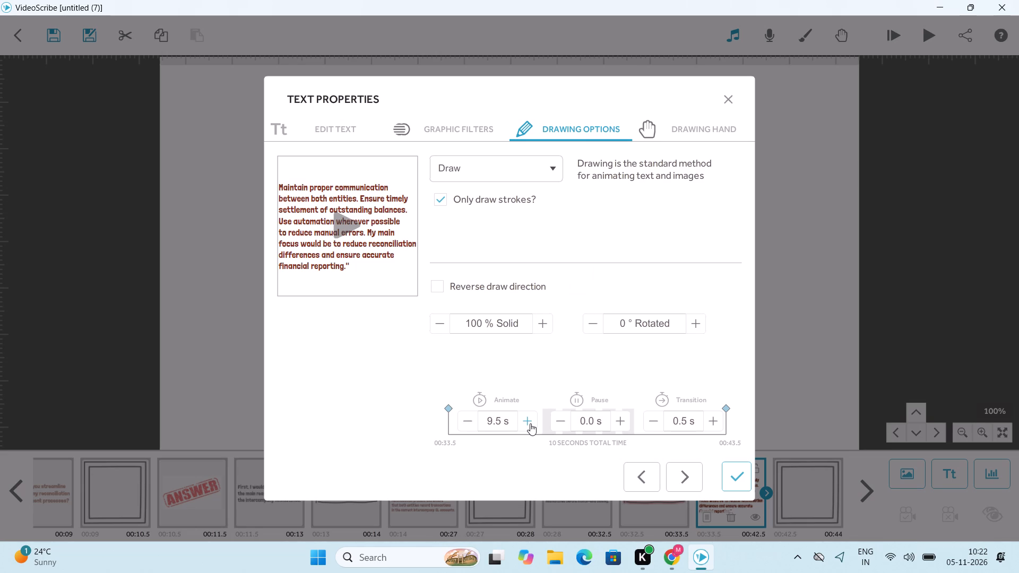
pyautogui.click(530, 423)
pyautogui.click(748, 477)
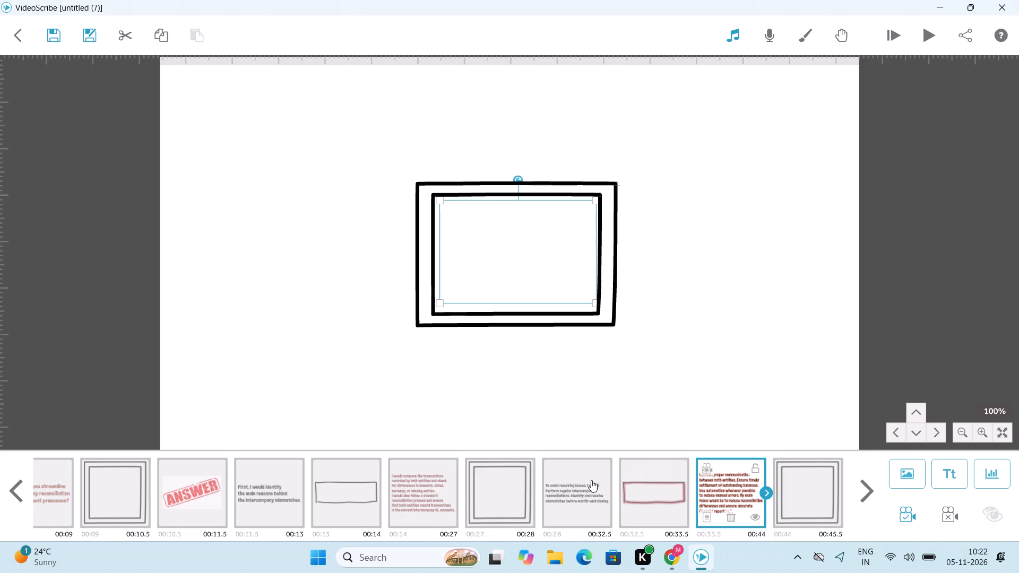
# Preview the scribe from the "To avoid recurring issues" text, and again from the "Maintain proper communication" text.
pyautogui.click(591, 485)
pyautogui.click(925, 42)
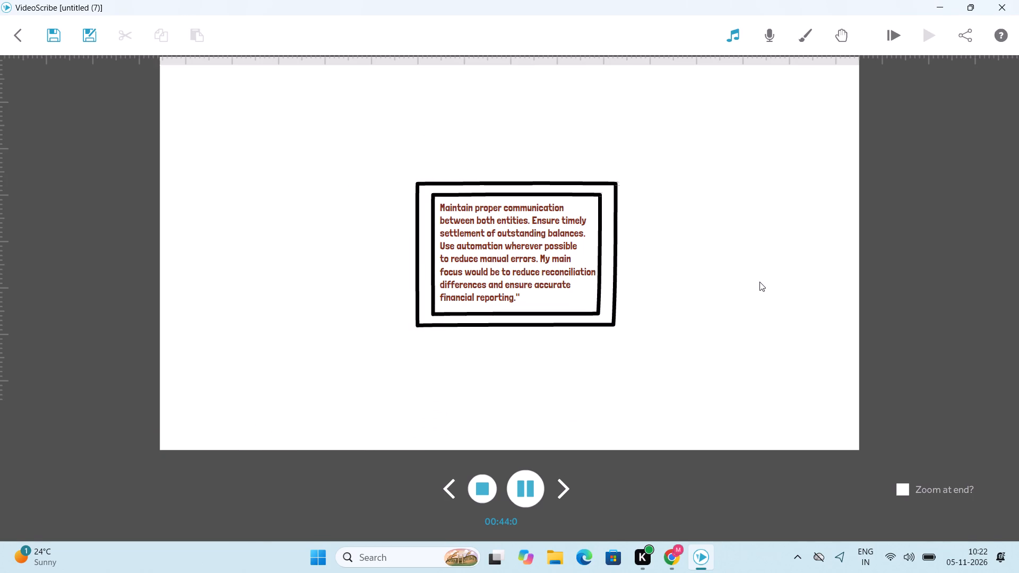
pyautogui.click(747, 498)
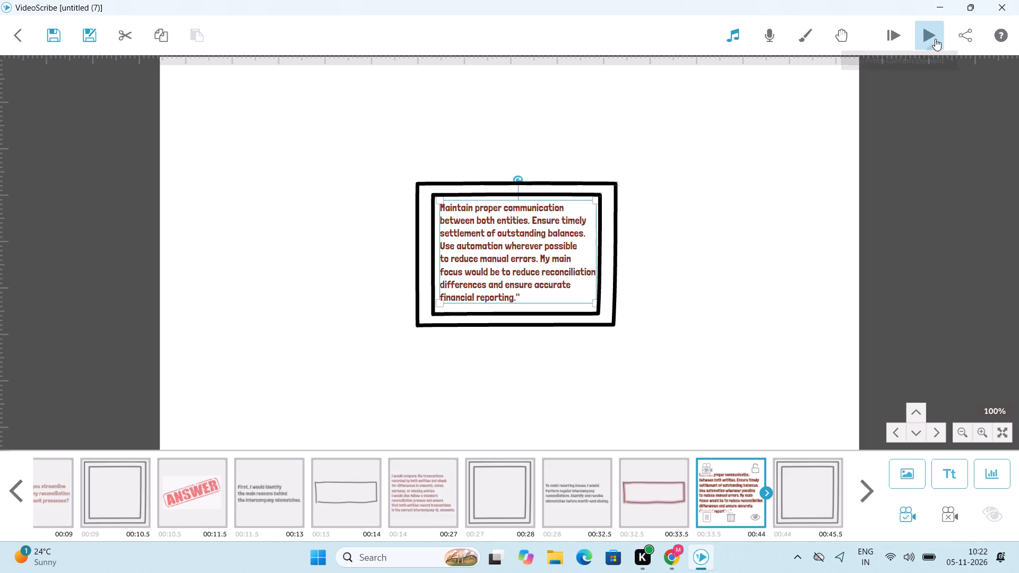
pyautogui.click(935, 39)
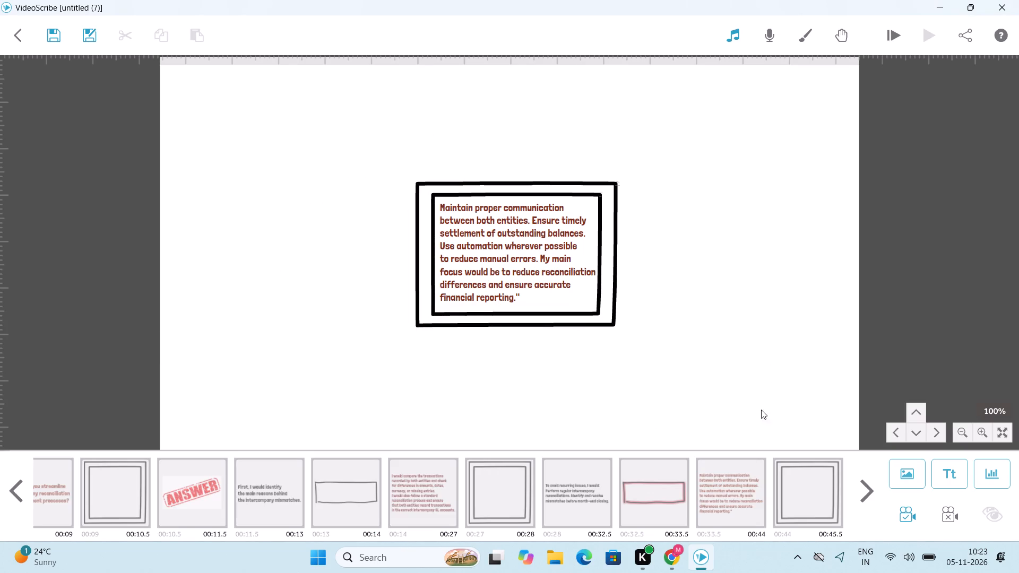
# Set the animate time of the double-lined frame around the "Maintain proper communication" text to 1.5 s.
pyautogui.click(800, 485)
pyautogui.click(857, 491)
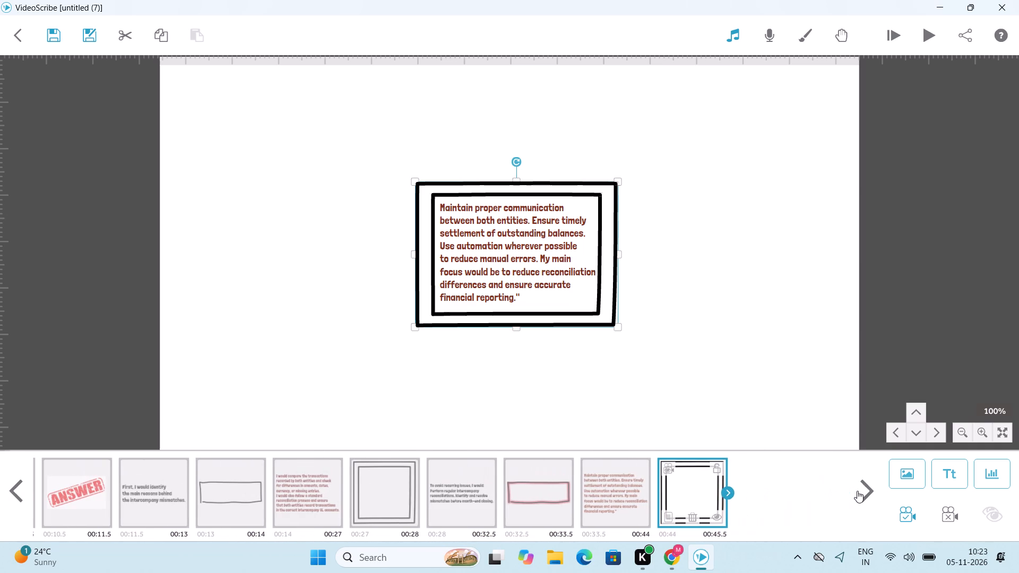
pyautogui.rightClick(684, 495)
pyautogui.click(718, 395)
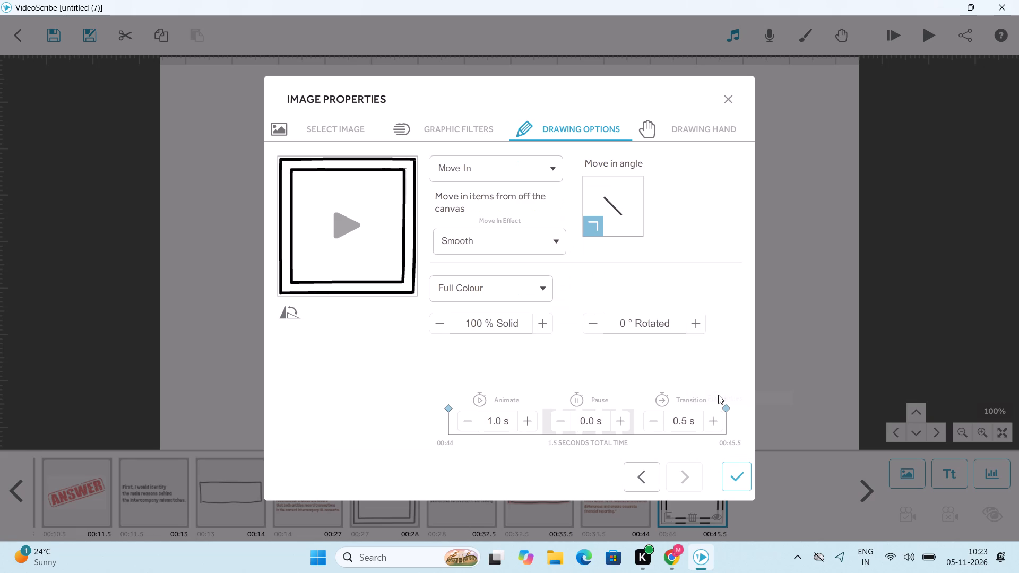
pyautogui.click(529, 423)
pyautogui.click(743, 472)
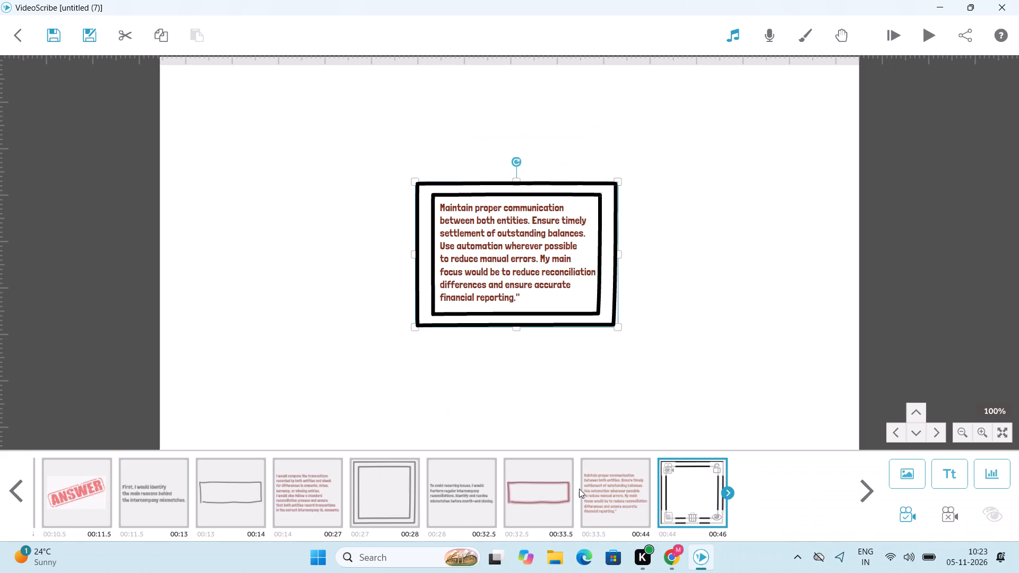
# Preview the scribe from the red rectangular frame that follows the "To avoid recurring issues" text.
pyautogui.click(557, 491)
pyautogui.click(923, 30)
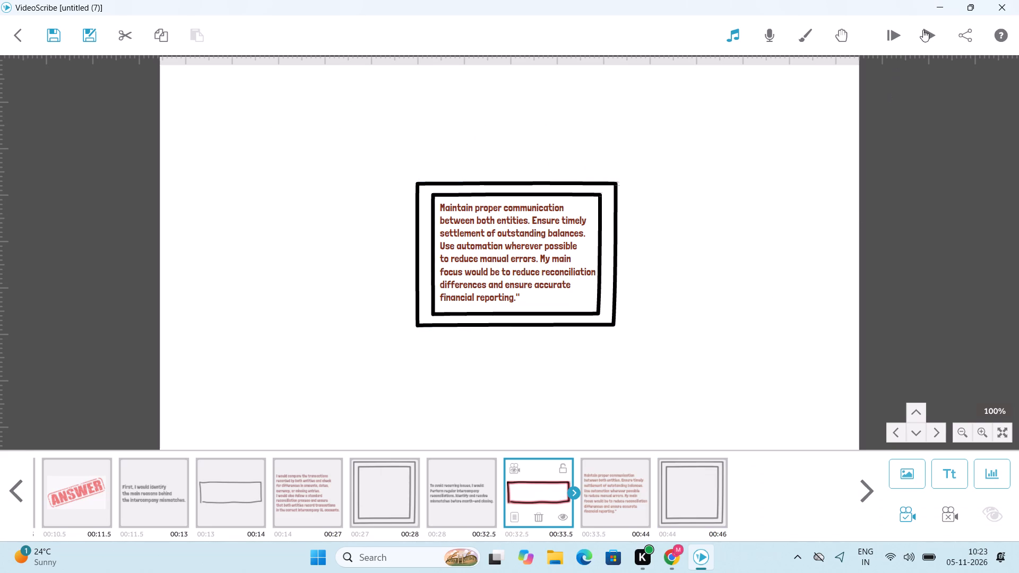
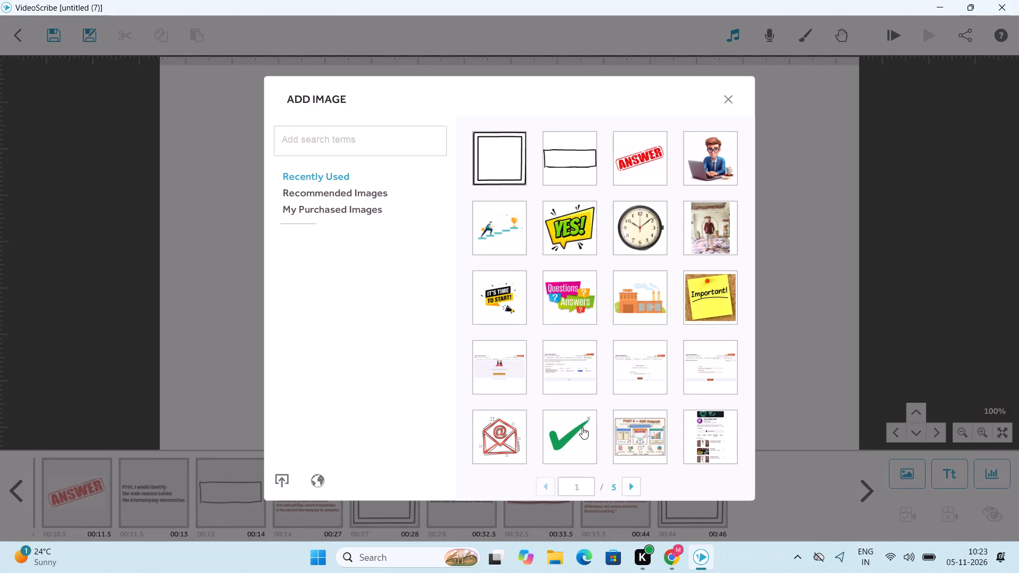
# Add the red COMMENT speech-bubble image from the recently used images and place it in the upper middle of the canvas.
pyautogui.click(632, 488)
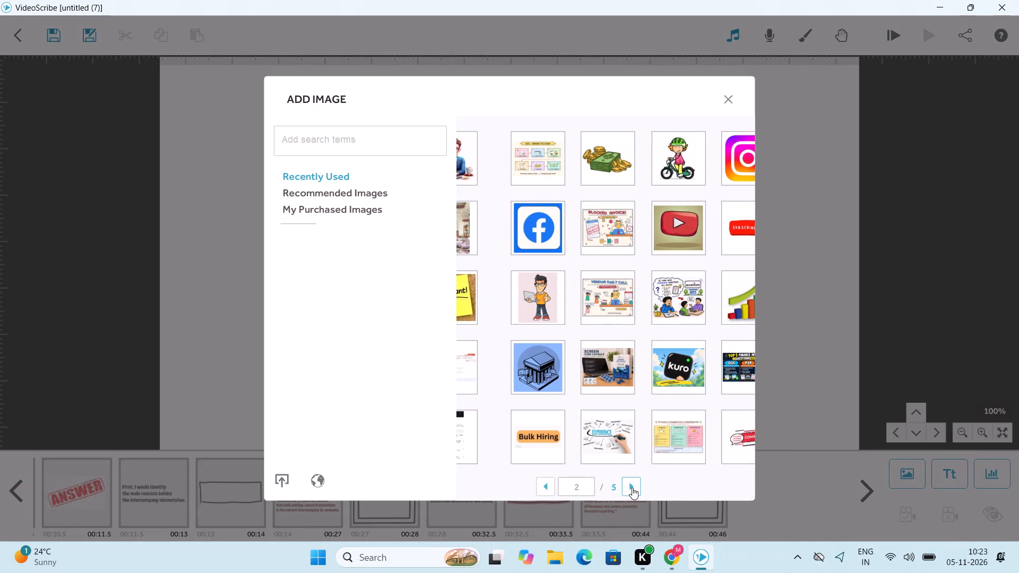
pyautogui.click(705, 436)
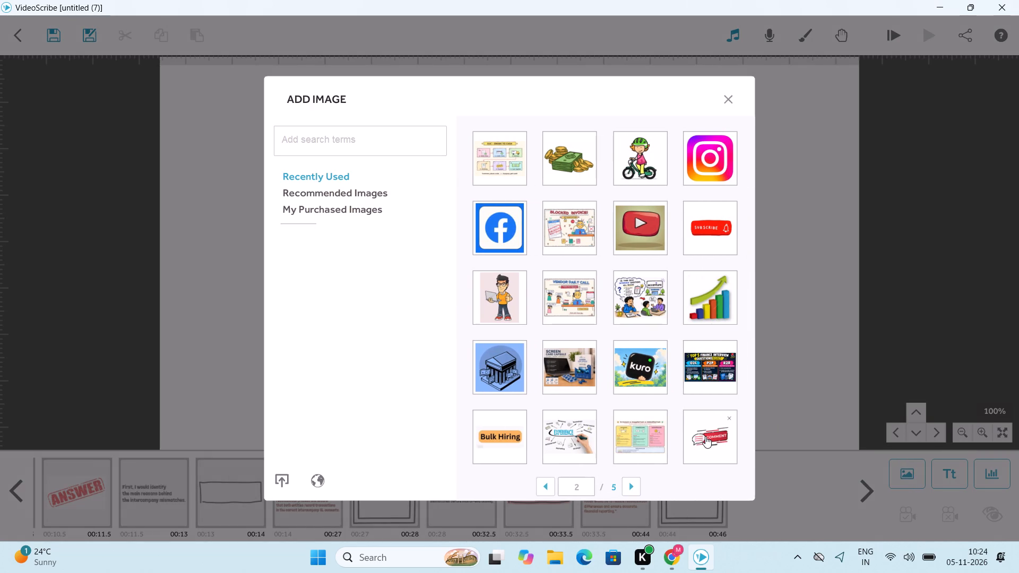
pyautogui.moveTo(644, 385); pyautogui.dragTo(572, 314)
pyautogui.moveTo(549, 301); pyautogui.dragTo(557, 235)
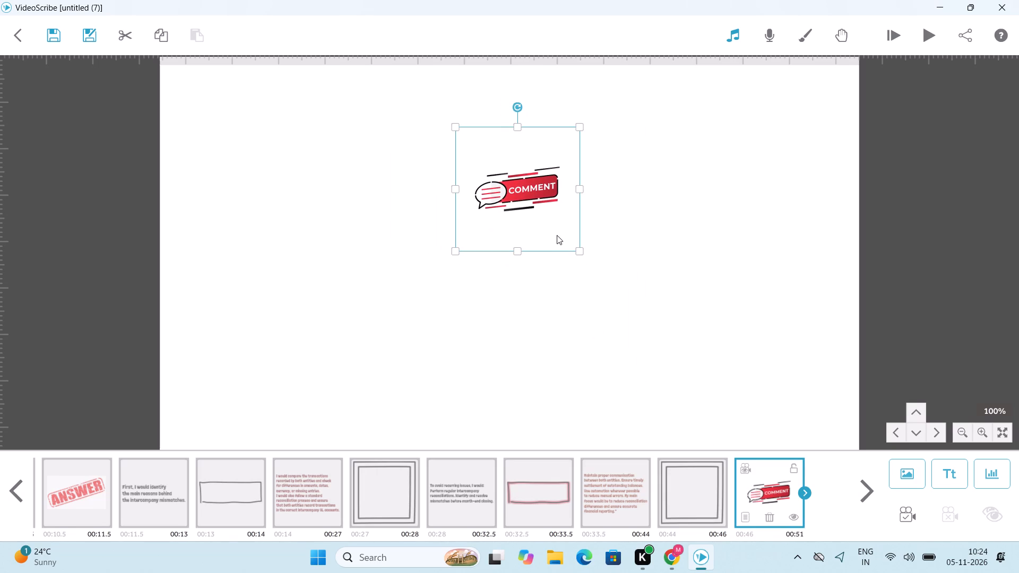
# Enlarge the red COMMENT image slightly, stretch it wider and flatter, and position it centred near the top of the canvas.
pyautogui.moveTo(557, 235); pyautogui.dragTo(555, 224)
pyautogui.moveTo(578, 240); pyautogui.dragTo(597, 246)
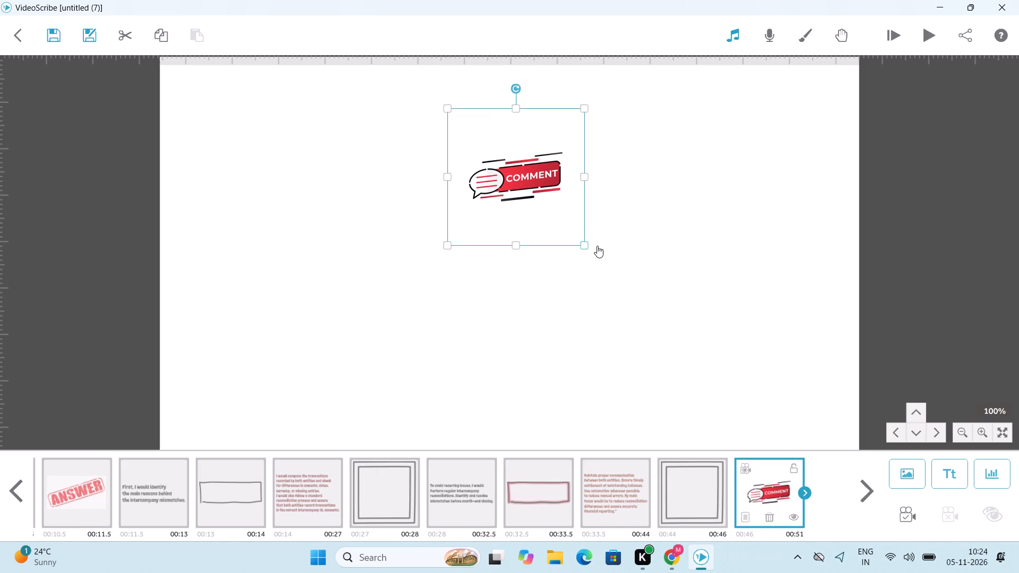
pyautogui.moveTo(597, 246); pyautogui.dragTo(597, 244)
pyautogui.moveTo(583, 179); pyautogui.dragTo(600, 181)
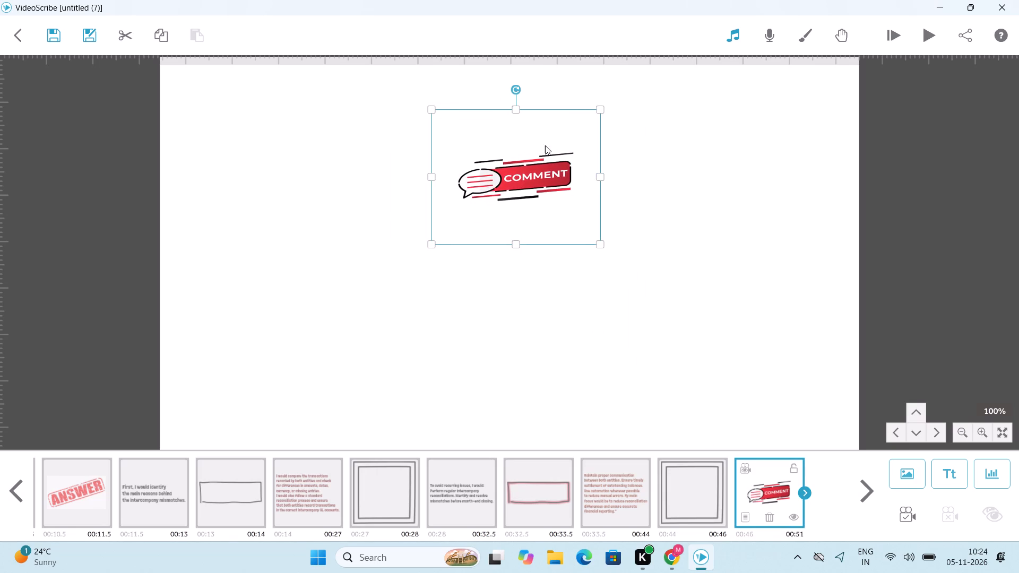
pyautogui.moveTo(517, 109); pyautogui.dragTo(517, 122)
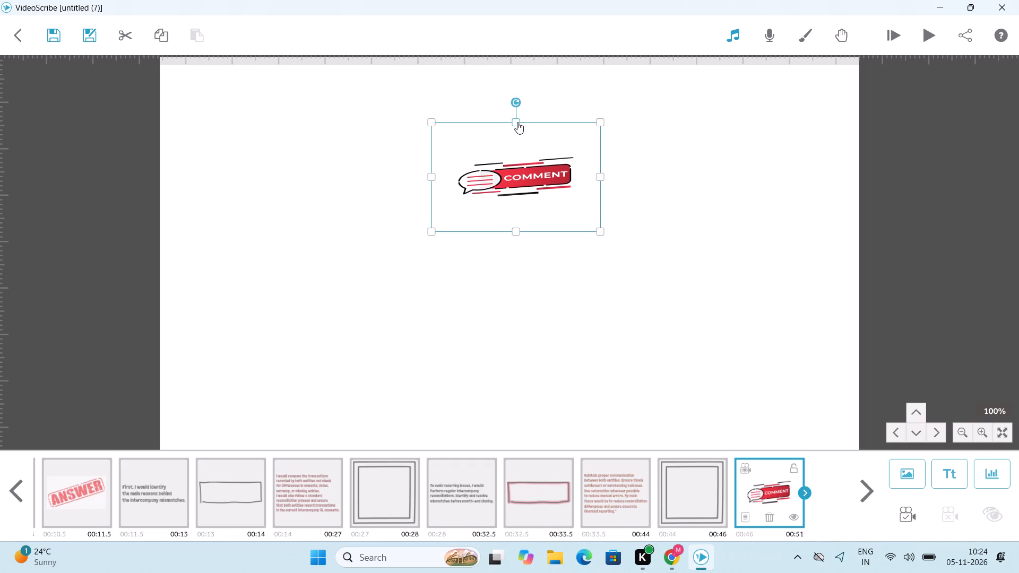
pyautogui.moveTo(542, 160); pyautogui.dragTo(550, 151)
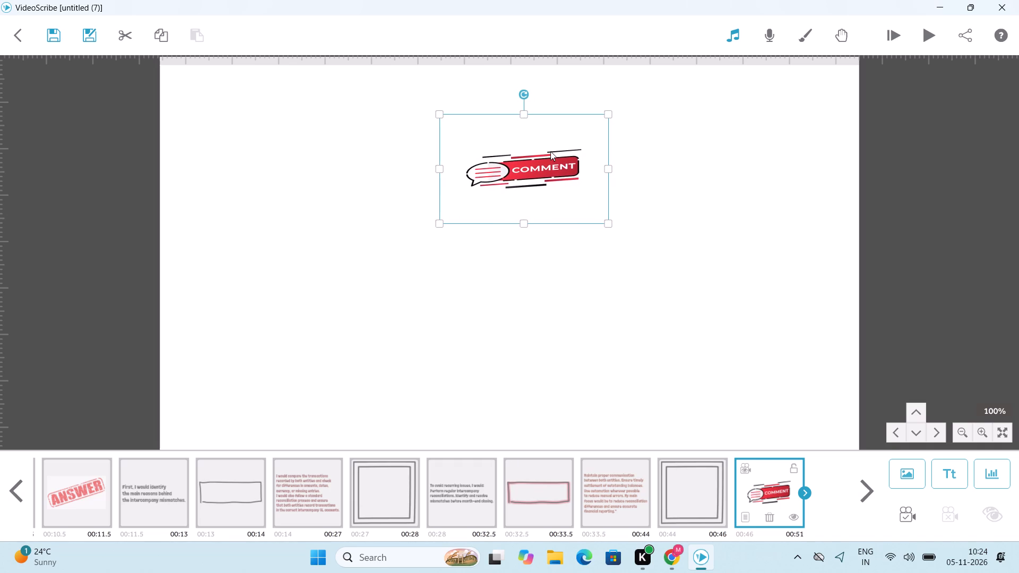
# Fine-tune the position of the red COMMENT image near the top centre of the canvas, nudging it slightly.
pyautogui.moveTo(550, 151); pyautogui.dragTo(549, 151)
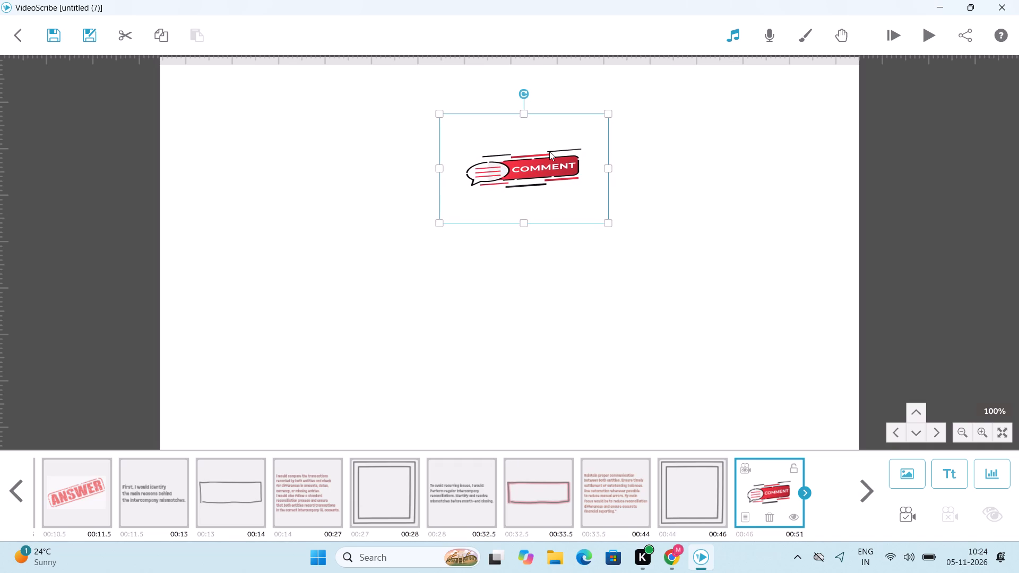
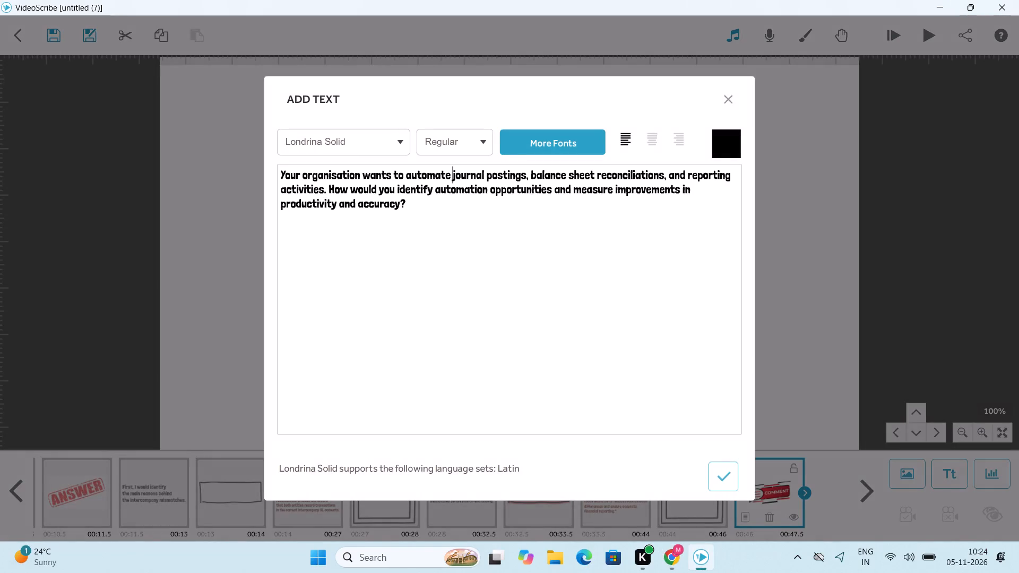
# Break the new question text into shorter lines, after "Your organisation wants to automate" and after "journal postings, balance sheet reconciliations,".
pyautogui.press('Return')
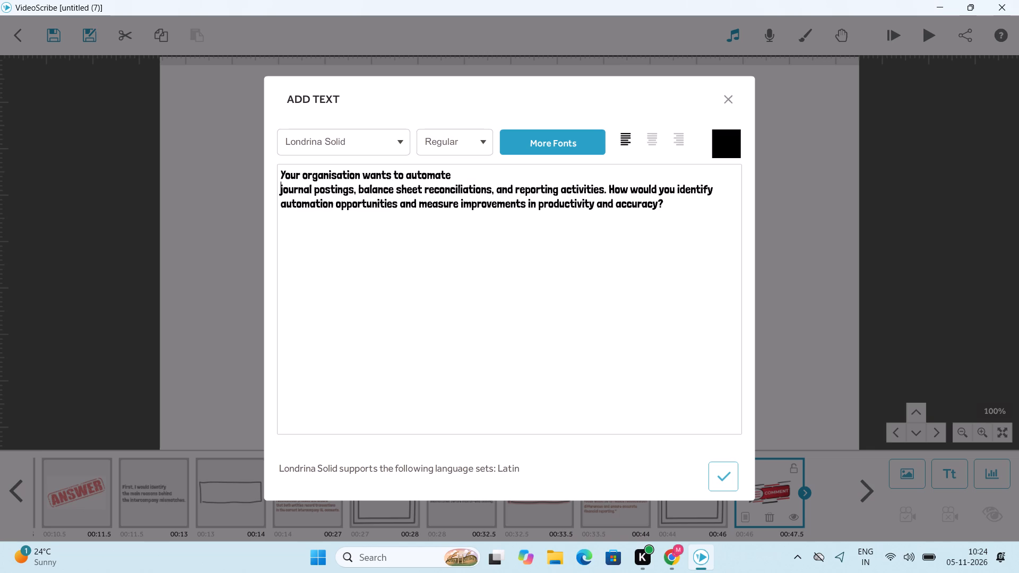
pyautogui.click(424, 189)
pyautogui.press('Return')
pyautogui.press('BackSpace')
# Break the question text after "balance sheet reconciliations," and remove the leading space before "and reporting activities".
pyautogui.click(495, 185)
pyautogui.press('Return')
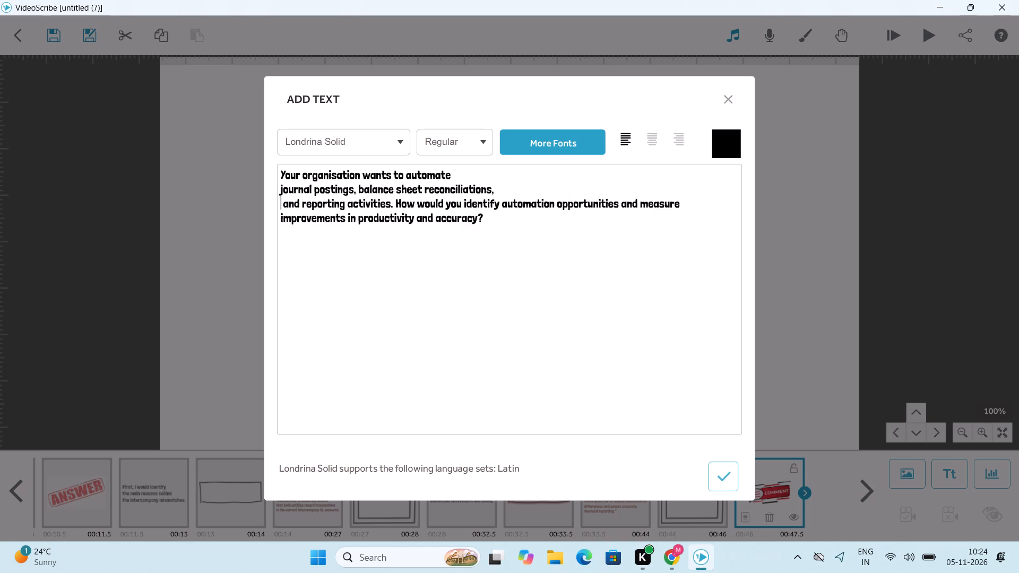
pyautogui.click(405, 218)
pyautogui.press('Right')
pyautogui.press('BackSpace')
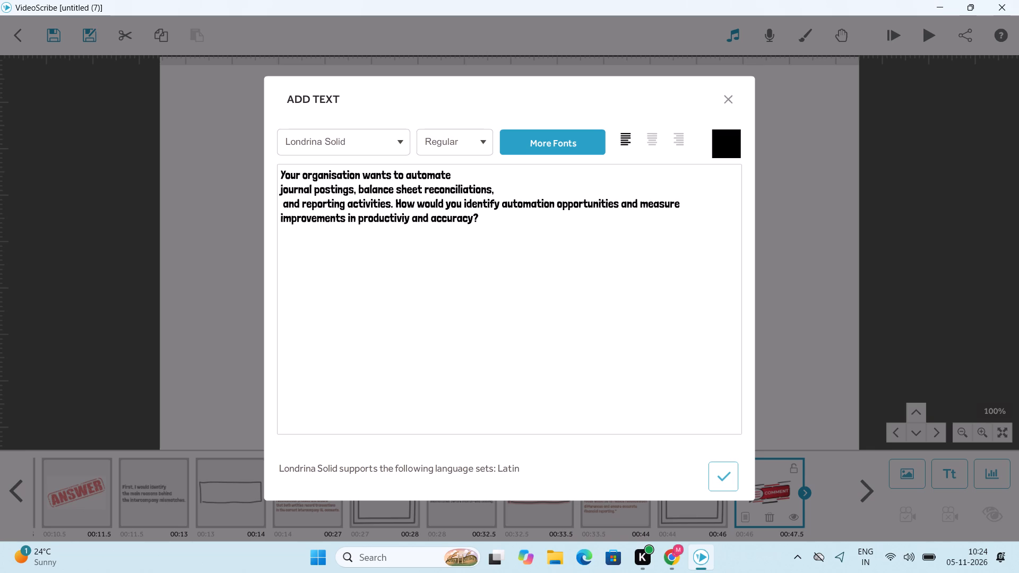
pyautogui.hotkey('ctrl', 'z')
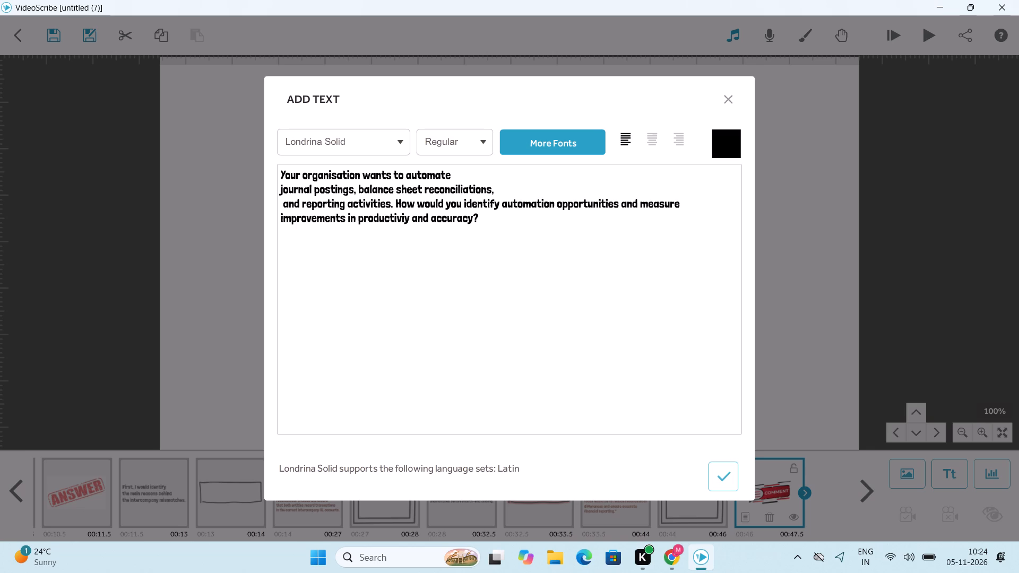
pyautogui.click(286, 203)
pyautogui.press('Left')
pyautogui.press('BackSpace')
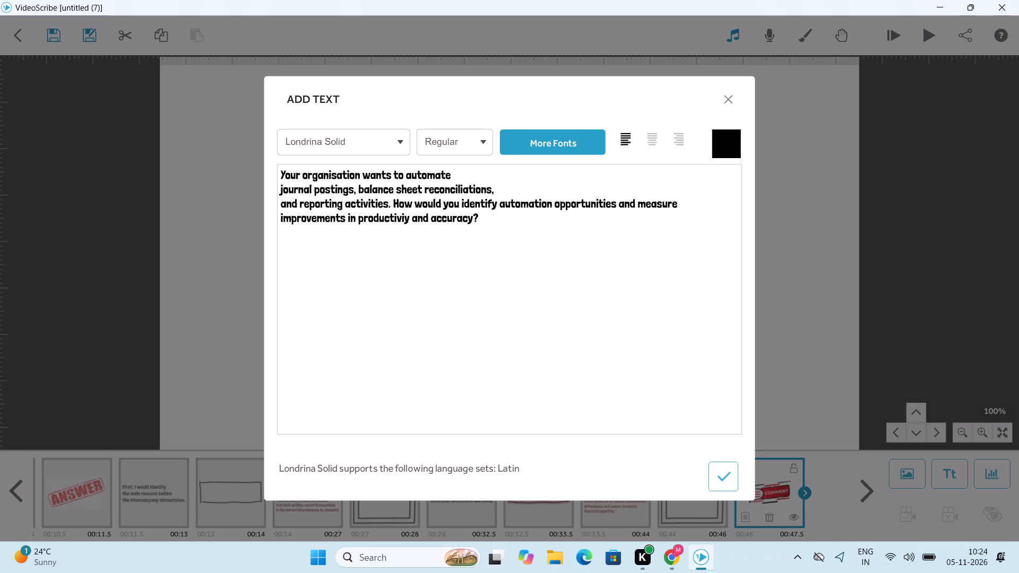
# Break the remaining question text into lines starting with "How would you", "opportunities and measure" and "improvements in", without leading spaces.
pyautogui.click(393, 201)
pyautogui.press('Return')
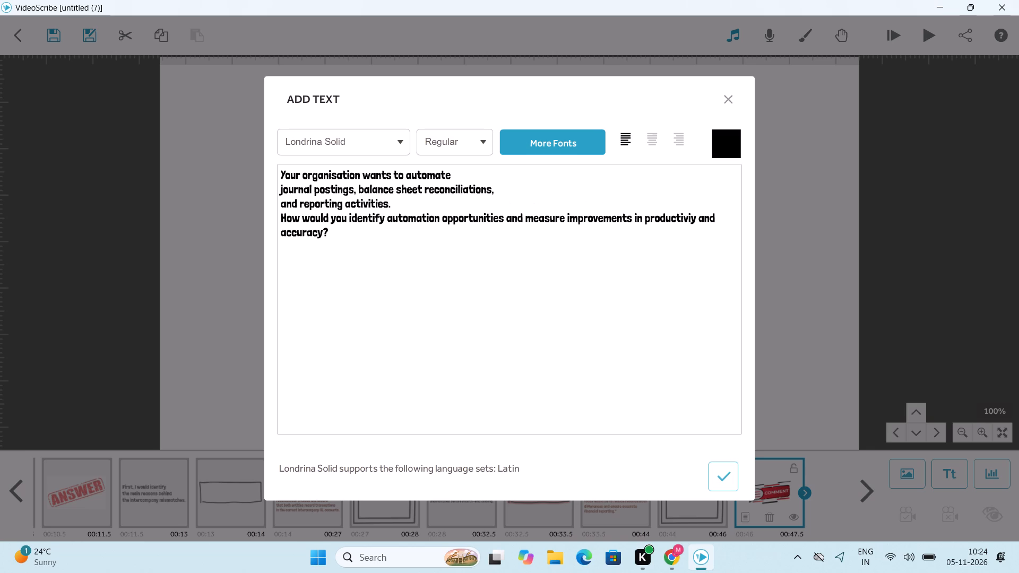
pyautogui.click(440, 219)
pyautogui.press('Return')
pyautogui.press('Right')
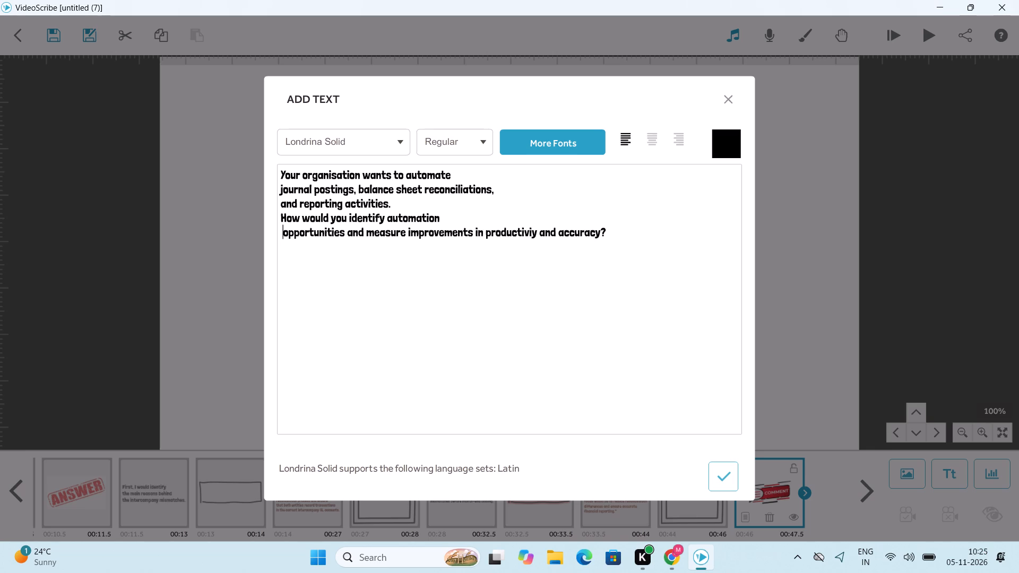
pyautogui.press('BackSpace')
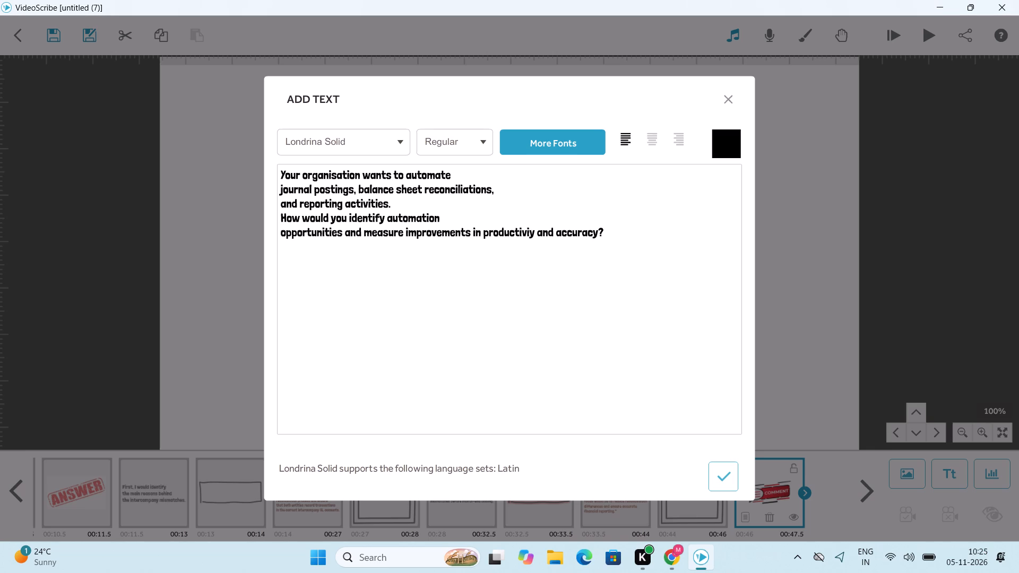
pyautogui.click(406, 229)
pyautogui.press('Return')
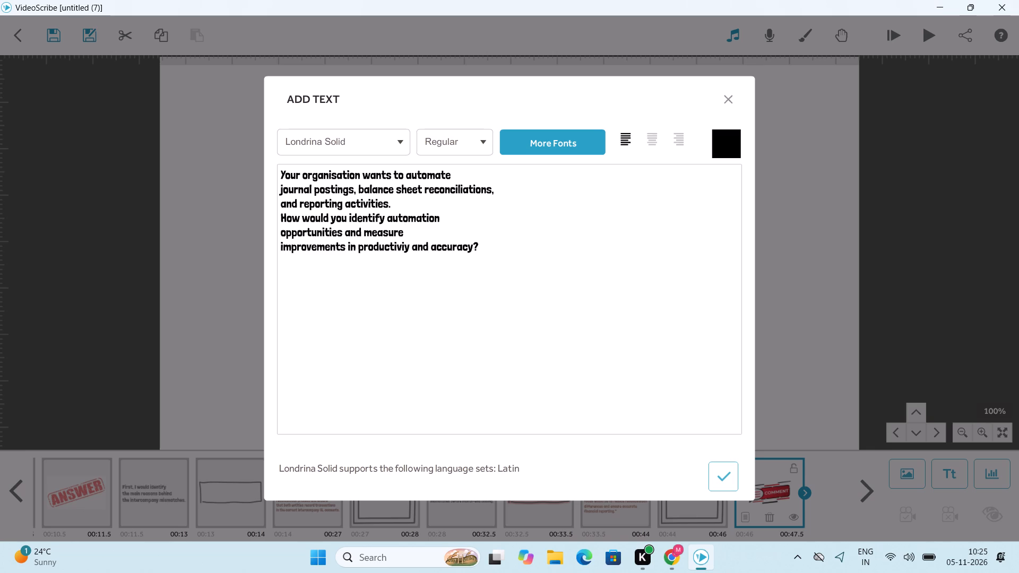
# Colour the question text dark reddish brown and add it to the canvas.
pyautogui.click(723, 137)
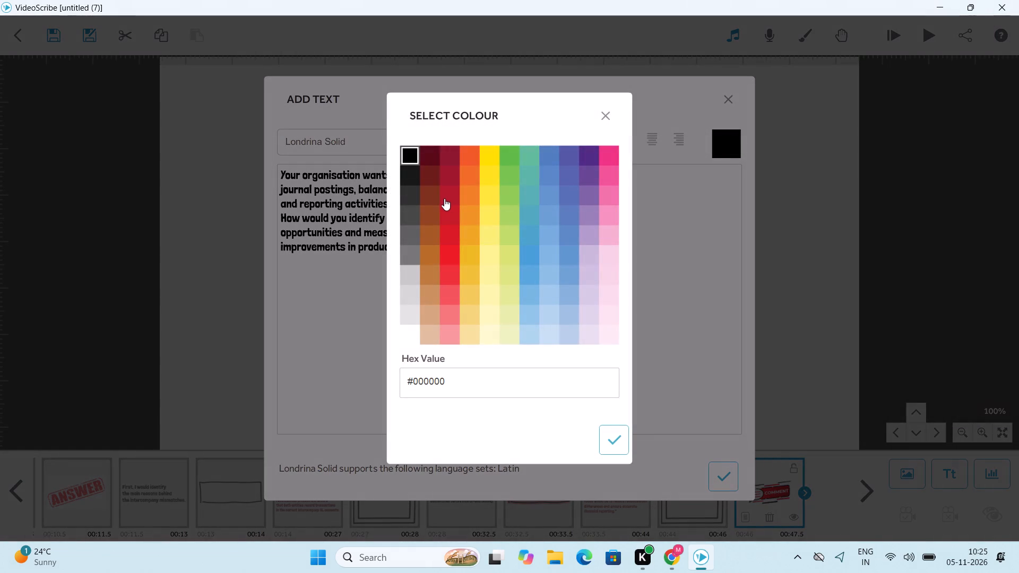
pyautogui.click(429, 193)
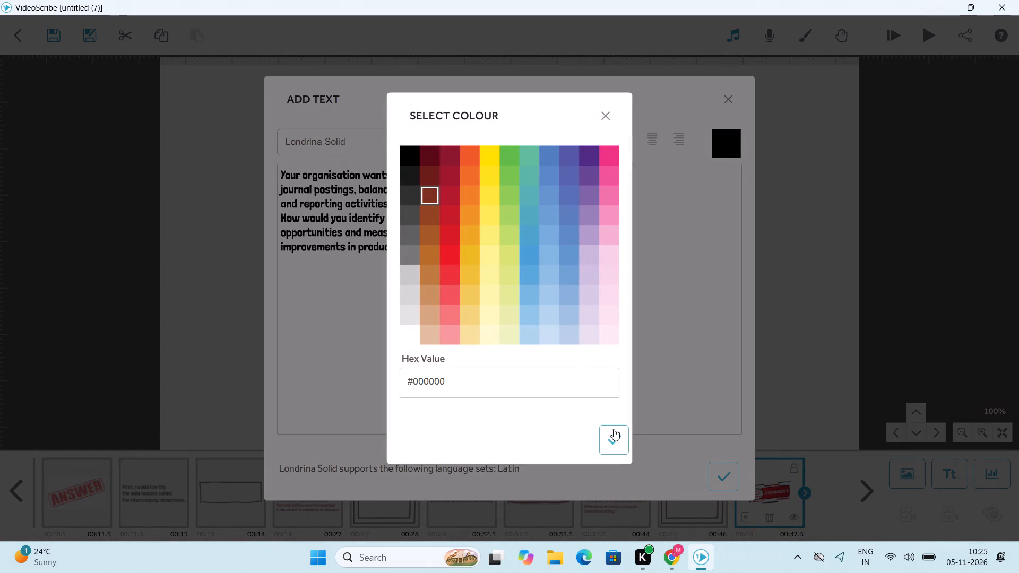
pyautogui.click(618, 441)
pyautogui.click(714, 467)
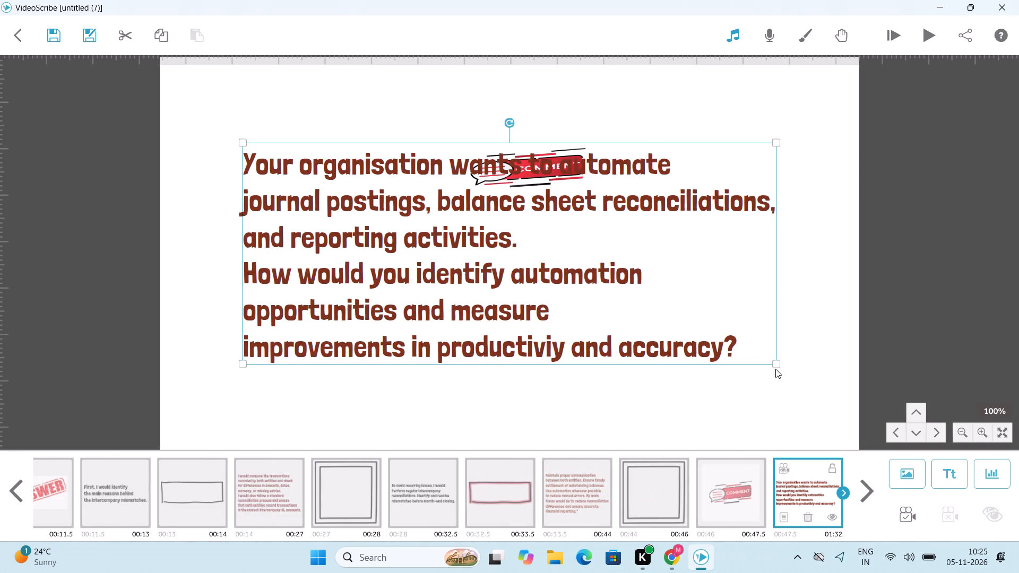
# Shrink the question text to roughly a third of its width and position it centred below the COMMENT image.
pyautogui.click(775, 369)
pyautogui.click(701, 343)
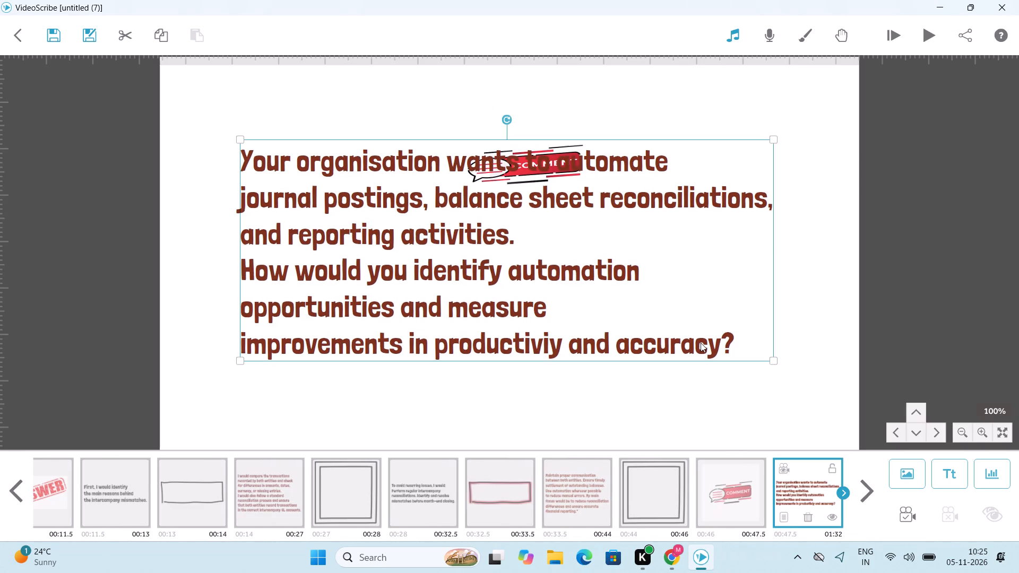
pyautogui.moveTo(776, 362); pyautogui.dragTo(675, 306)
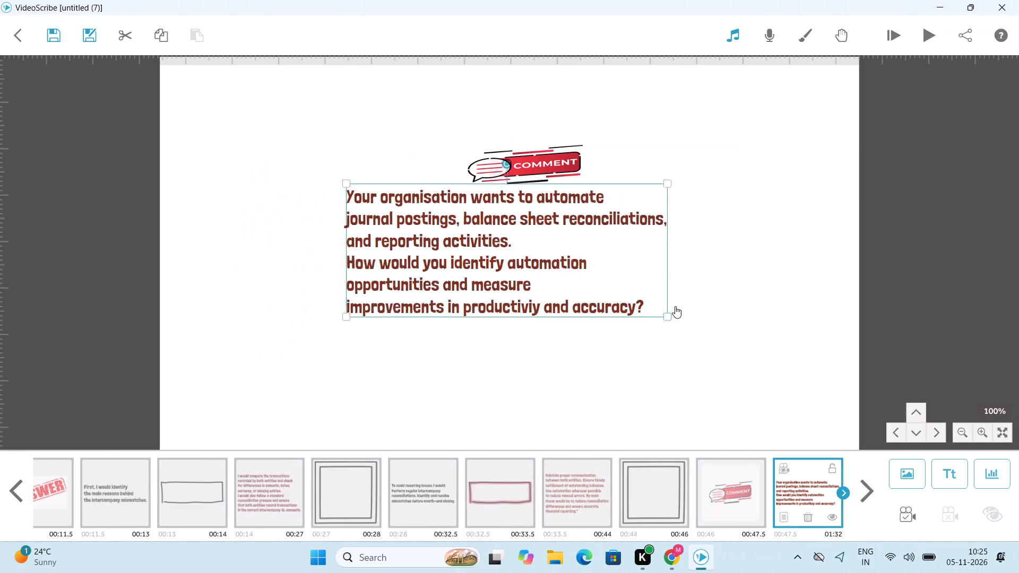
pyautogui.moveTo(675, 306); pyautogui.dragTo(644, 289)
pyautogui.moveTo(555, 264); pyautogui.dragTo(587, 308)
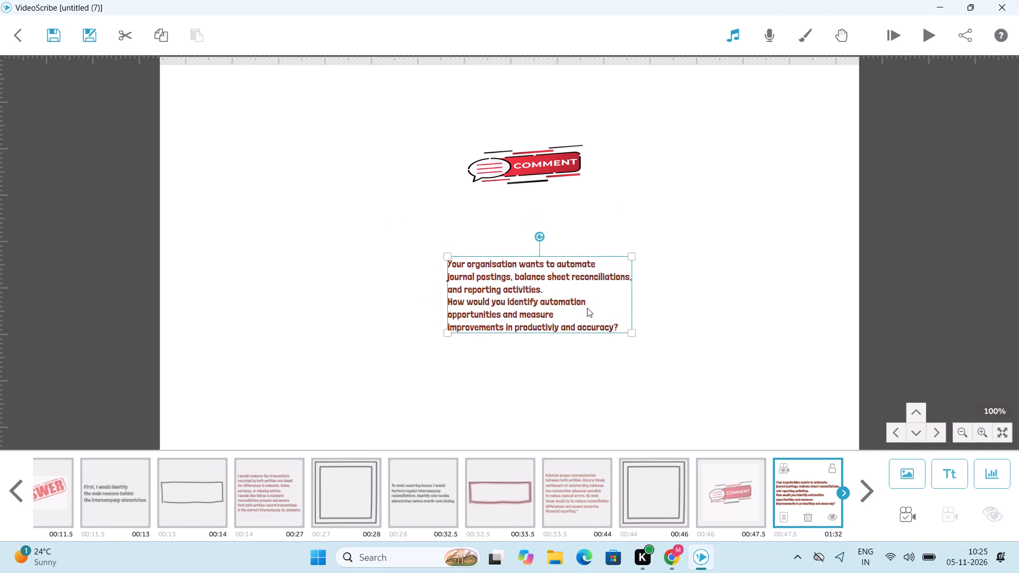
pyautogui.moveTo(587, 308); pyautogui.dragTo(585, 307)
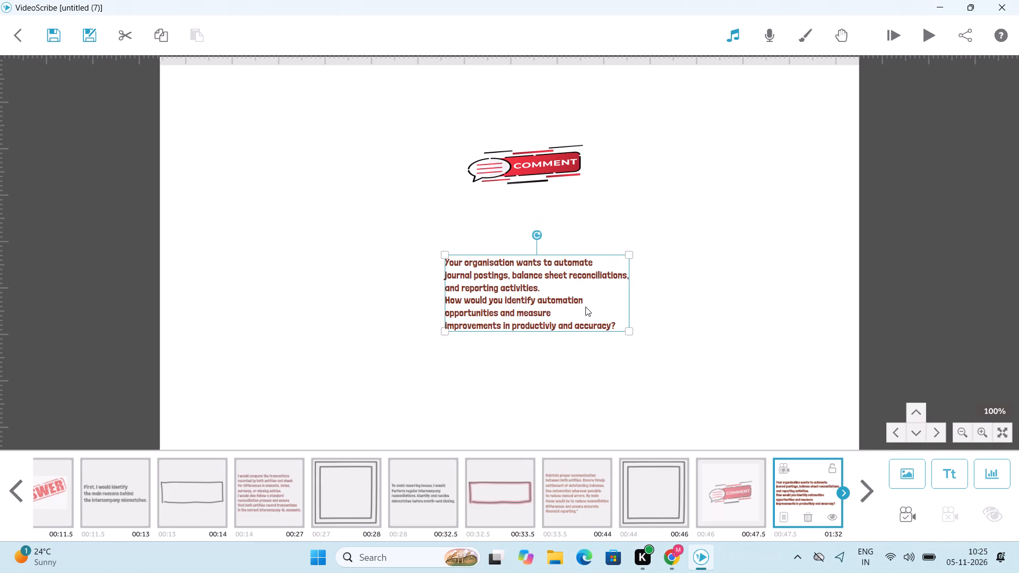
pyautogui.moveTo(585, 307); pyautogui.dragTo(586, 306)
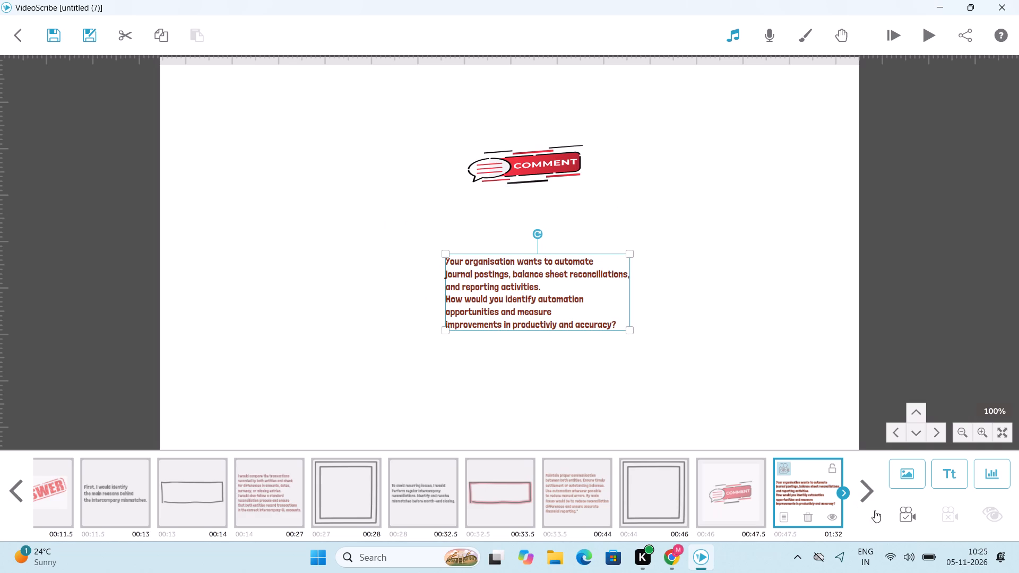
# Set the camera position for the question text to the current canvas view.
pyautogui.moveTo(892, 508); pyautogui.dragTo(910, 514)
pyautogui.moveTo(910, 514); pyautogui.dragTo(783, 500)
# Edit the question text so that it begins with the prefix "Q : " before "Your organisation".
pyautogui.rightClick(783, 500)
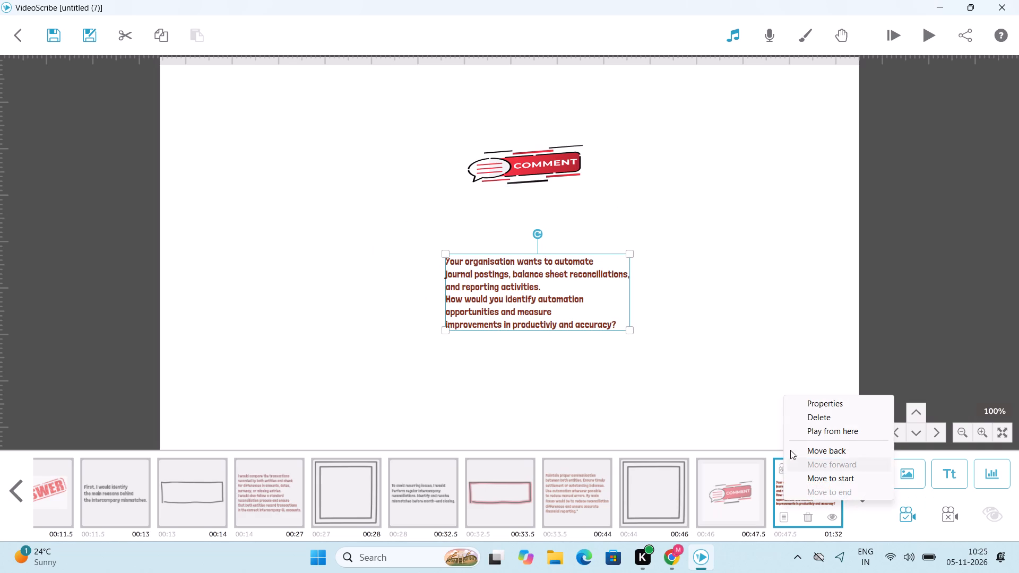
pyautogui.click(815, 398)
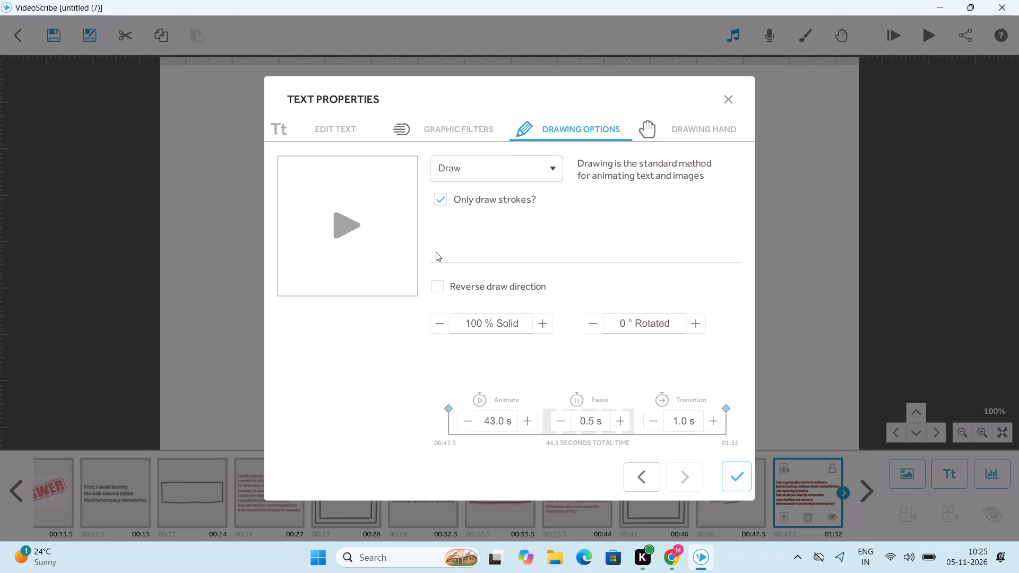
pyautogui.click(343, 129)
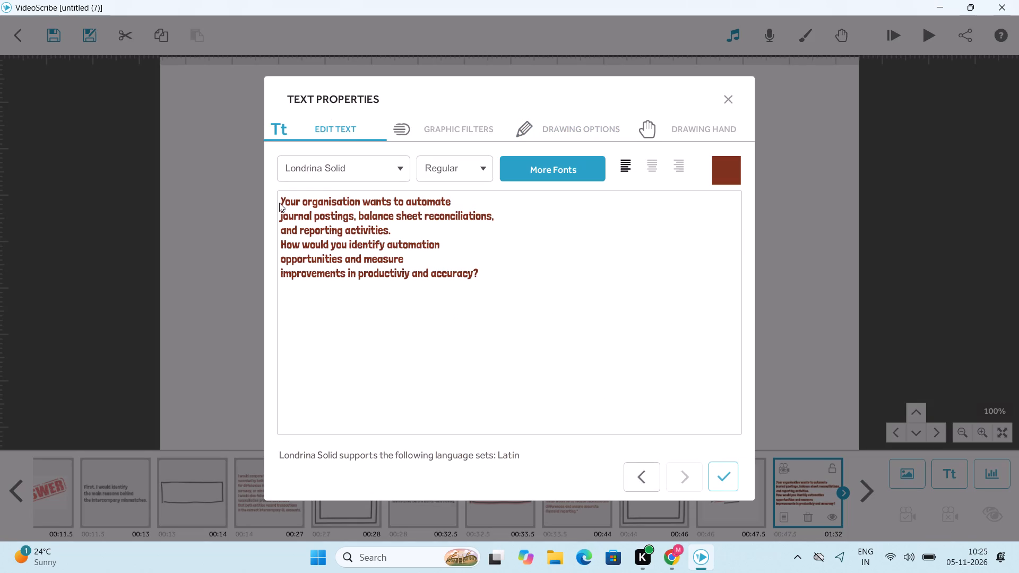
pyautogui.click(281, 202)
pyautogui.write('q')
pyautogui.press('space')
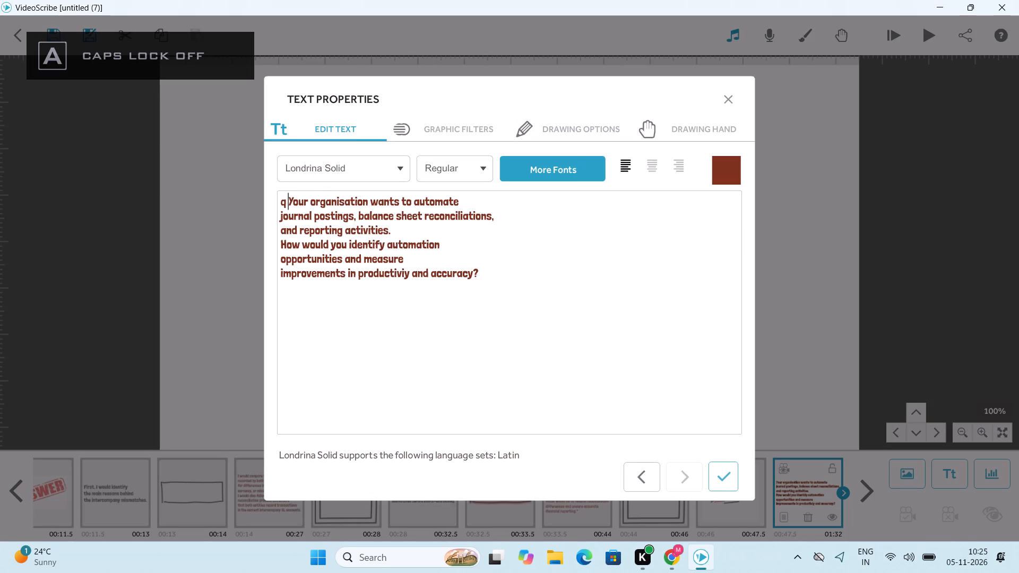
pyautogui.press('BackSpace')
pyautogui.press('BackSpace')
pyautogui.press('BackSpace')
pyautogui.write('Q')
pyautogui.press('space')
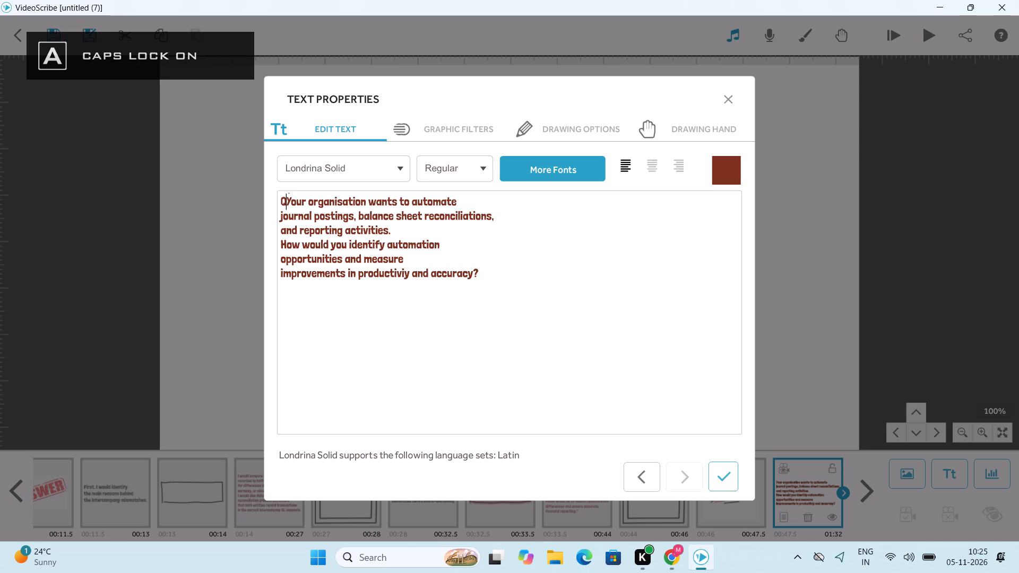
pyautogui.write(':')
pyautogui.press('space')
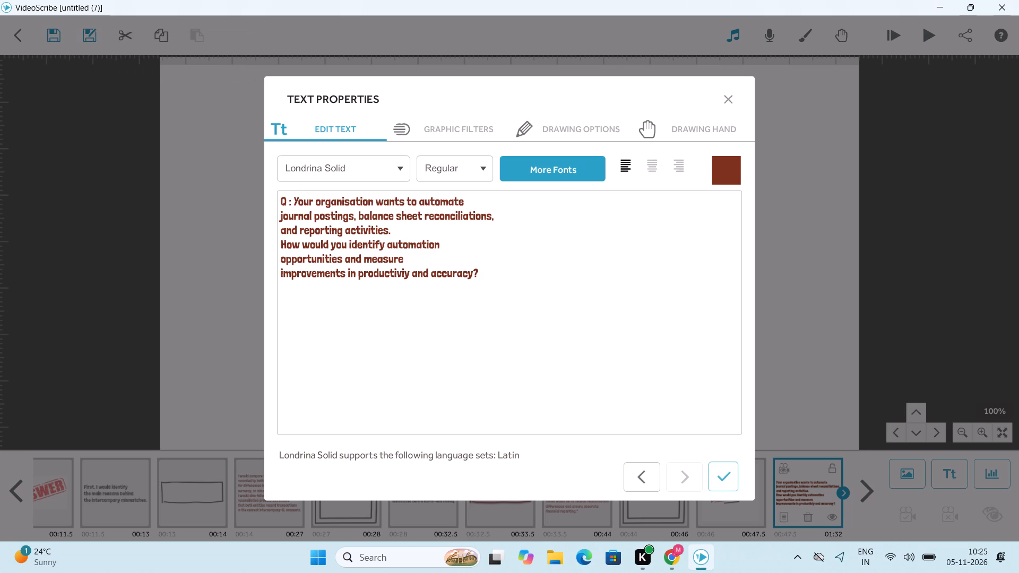
pyautogui.click(722, 487)
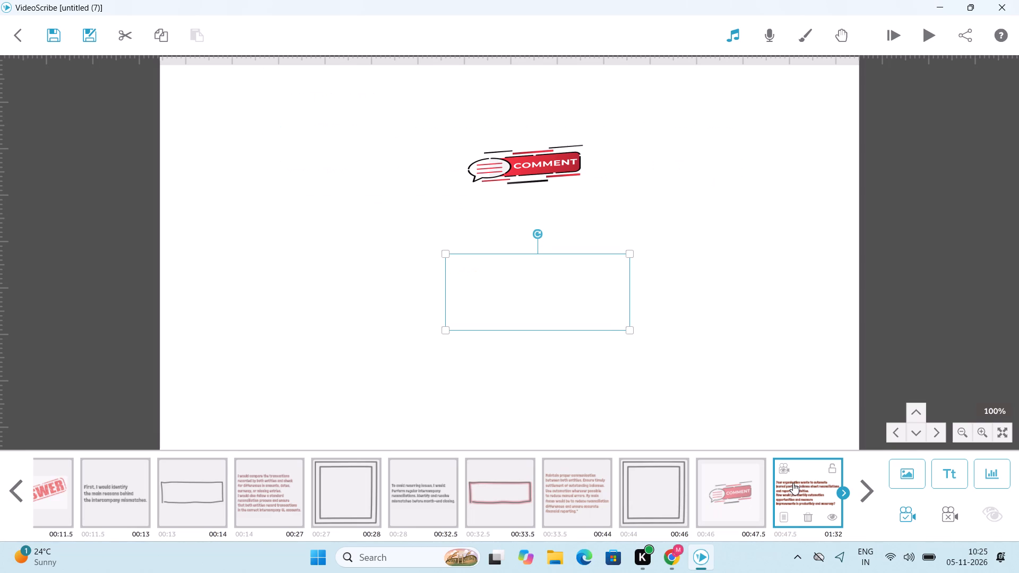
# Set the question text's timing to 5.5 s animate, 0.0 s pause and 0.5 s transition.
pyautogui.rightClick(793, 483)
pyautogui.click(827, 386)
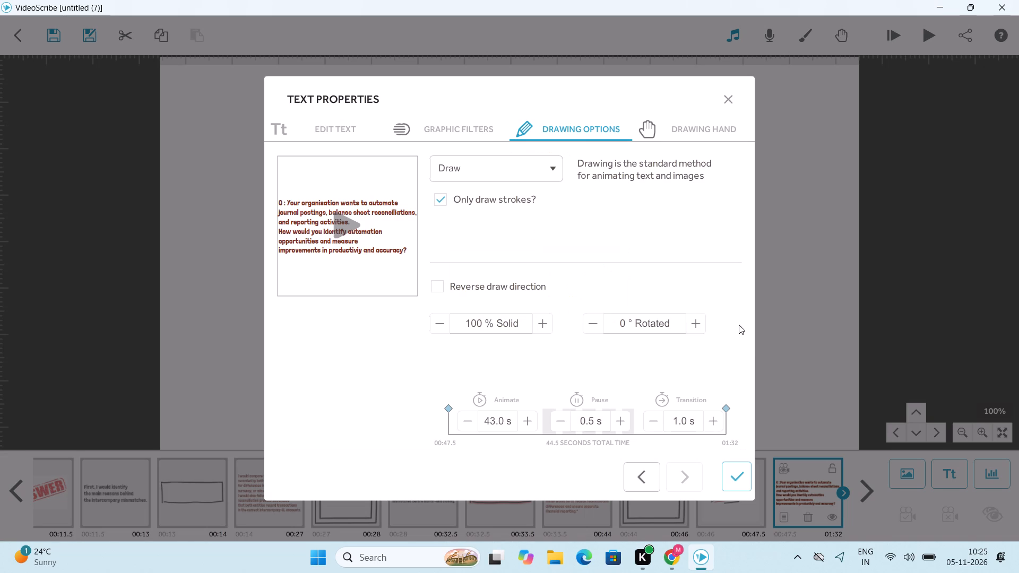
pyautogui.tripleClick(468, 422)
pyautogui.click(468, 422)
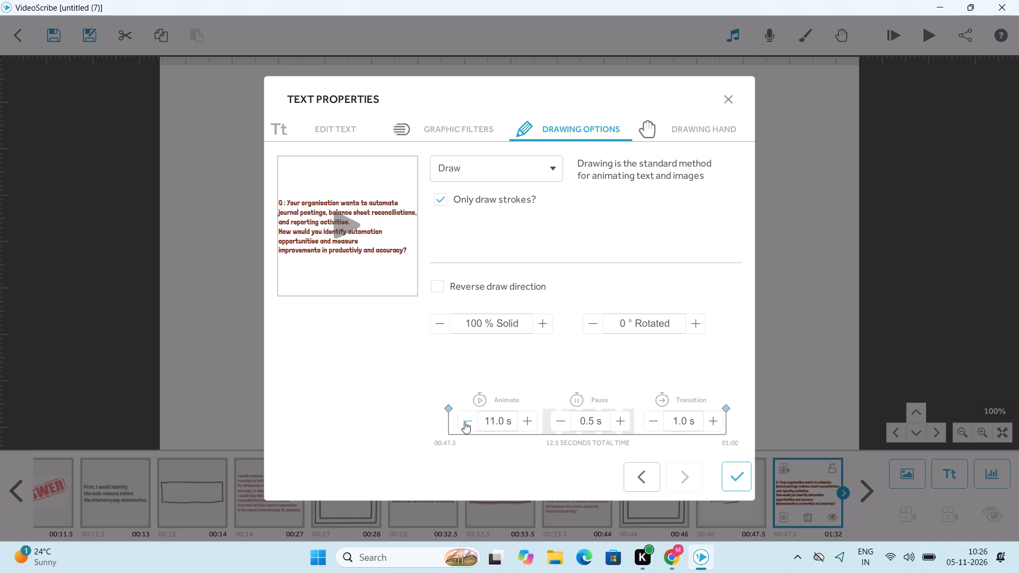
pyautogui.tripleClick(464, 422)
pyautogui.tripleClick(464, 422)
pyautogui.tripleClick(464, 422)
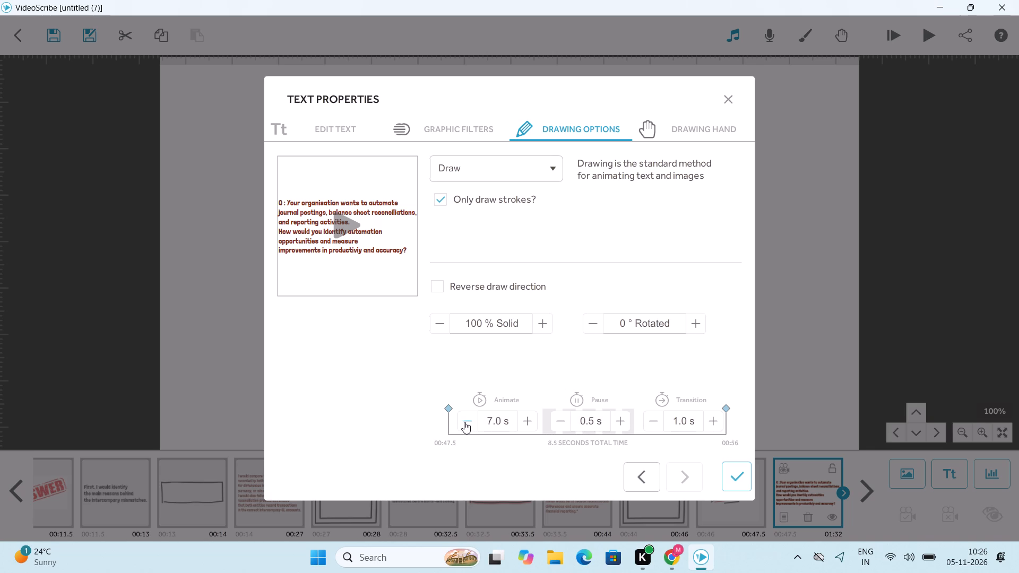
pyautogui.click(464, 422)
pyautogui.click(464, 422)
pyautogui.click(567, 417)
pyautogui.click(649, 427)
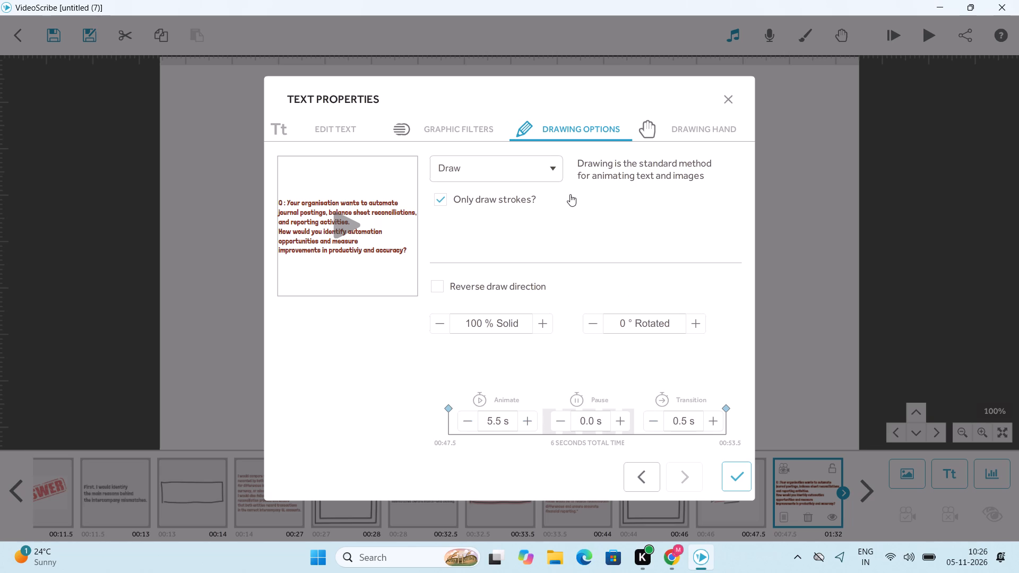
# Try to choose the black zip slider as the question text's drawing hand, and apply the text properties.
pyautogui.click(552, 165)
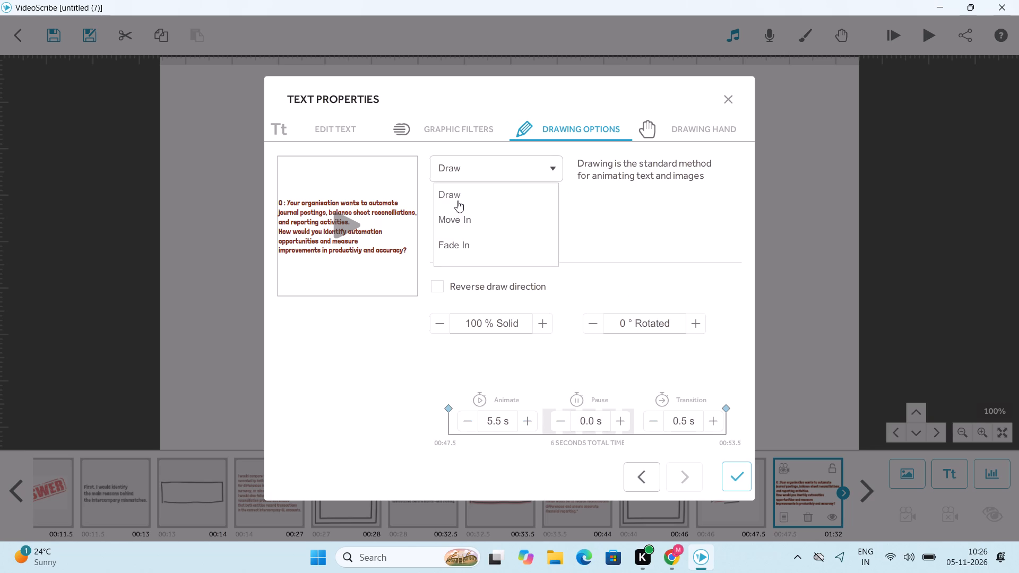
pyautogui.click(704, 135)
pyautogui.click(526, 298)
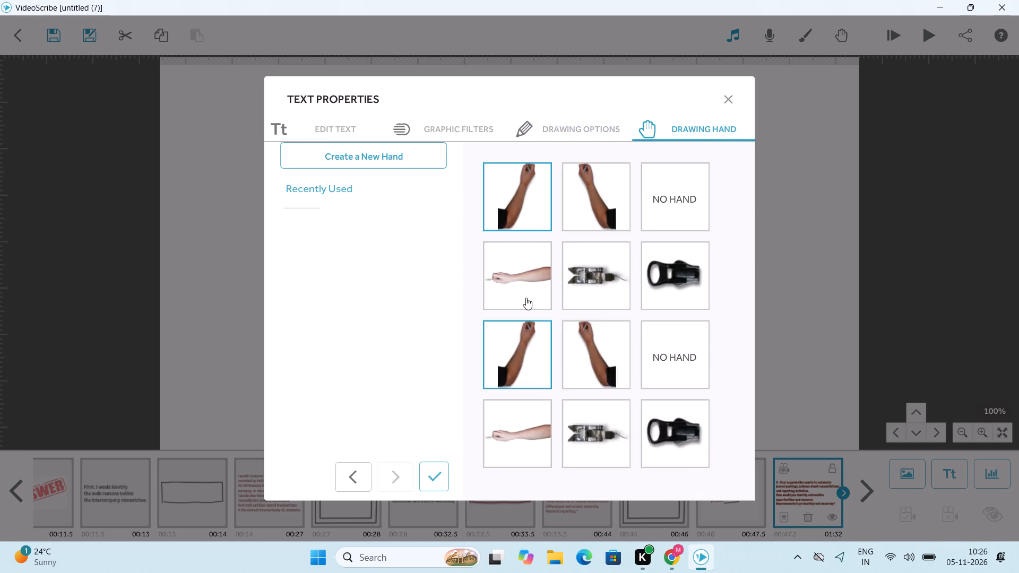
pyautogui.click(706, 423)
pyautogui.click(435, 478)
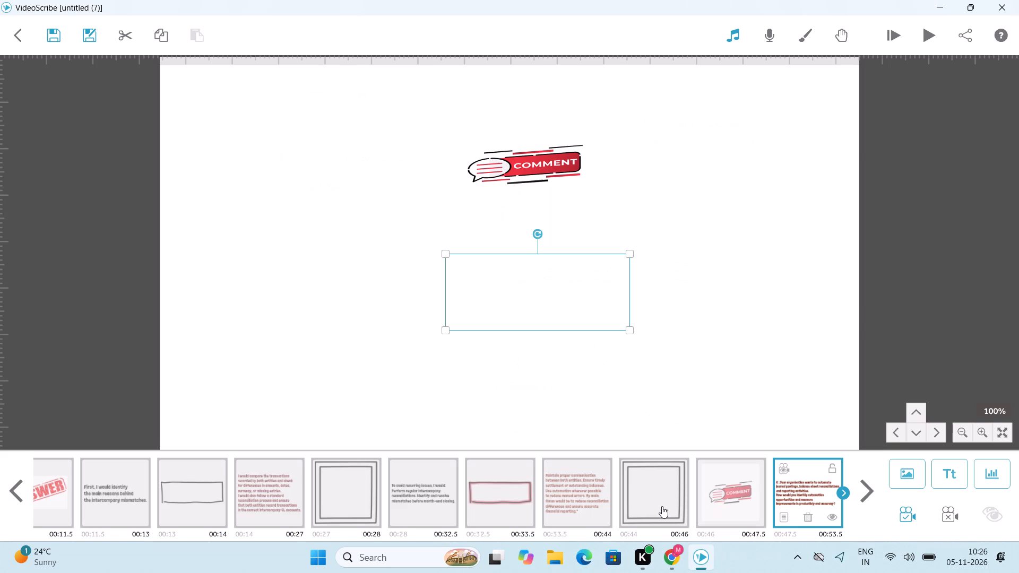
# Play back the scribe from the double-border frame just before the COMMENT image.
pyautogui.click(662, 506)
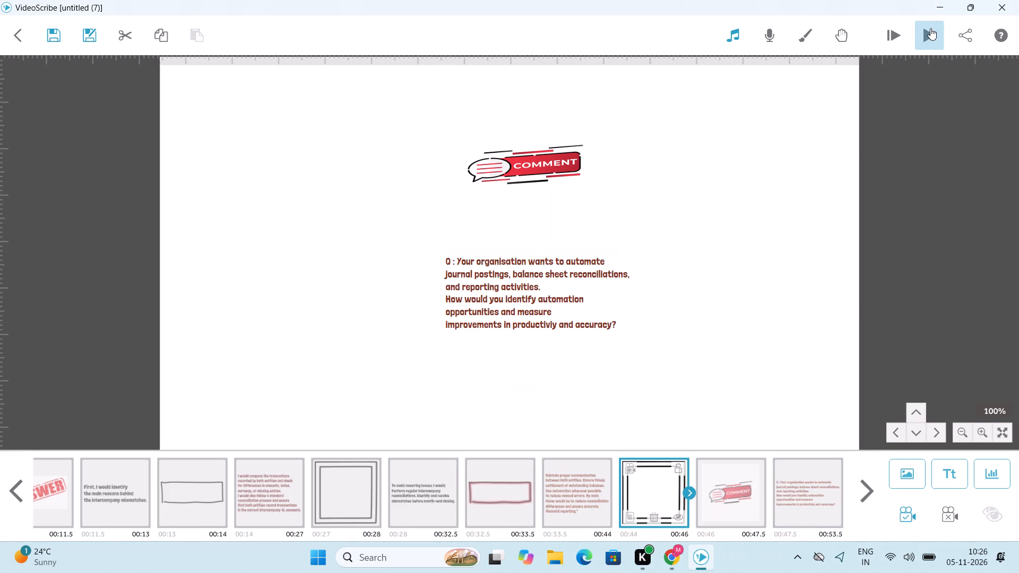
pyautogui.click(930, 28)
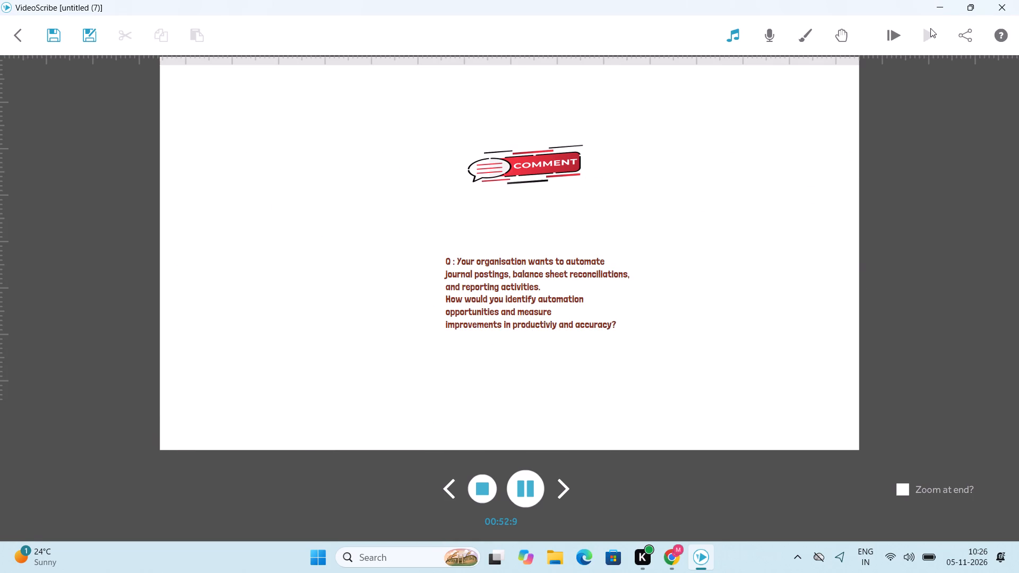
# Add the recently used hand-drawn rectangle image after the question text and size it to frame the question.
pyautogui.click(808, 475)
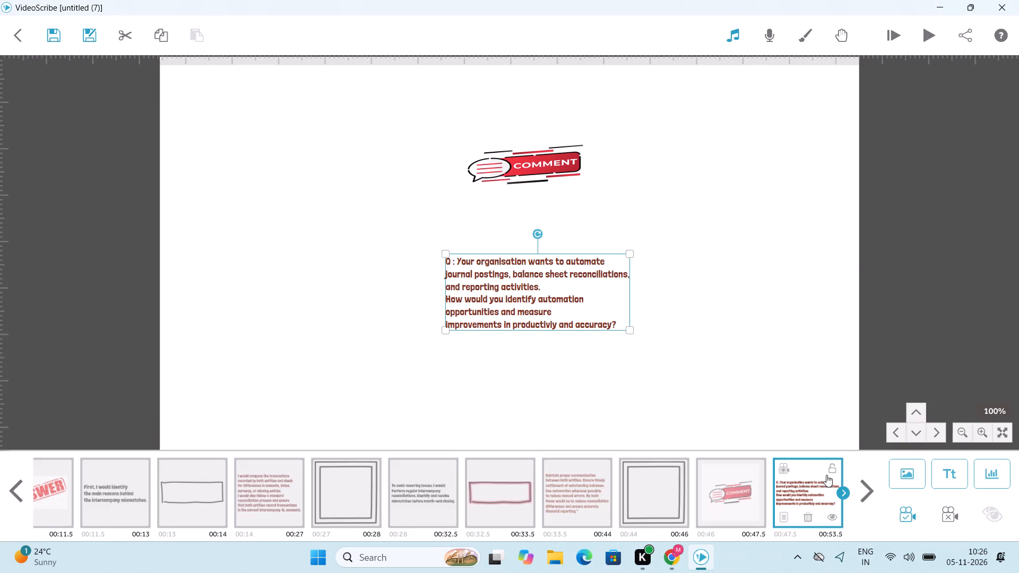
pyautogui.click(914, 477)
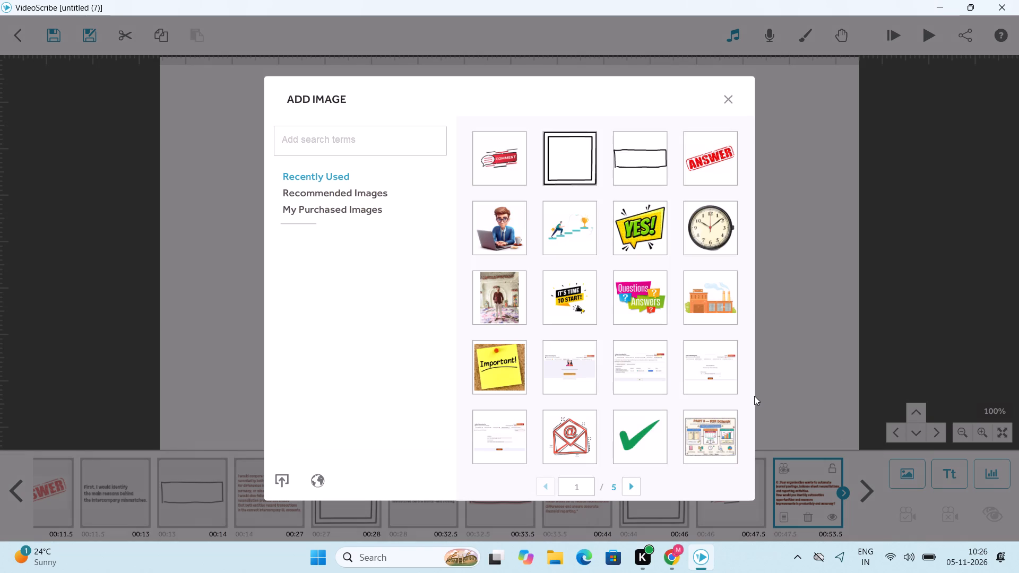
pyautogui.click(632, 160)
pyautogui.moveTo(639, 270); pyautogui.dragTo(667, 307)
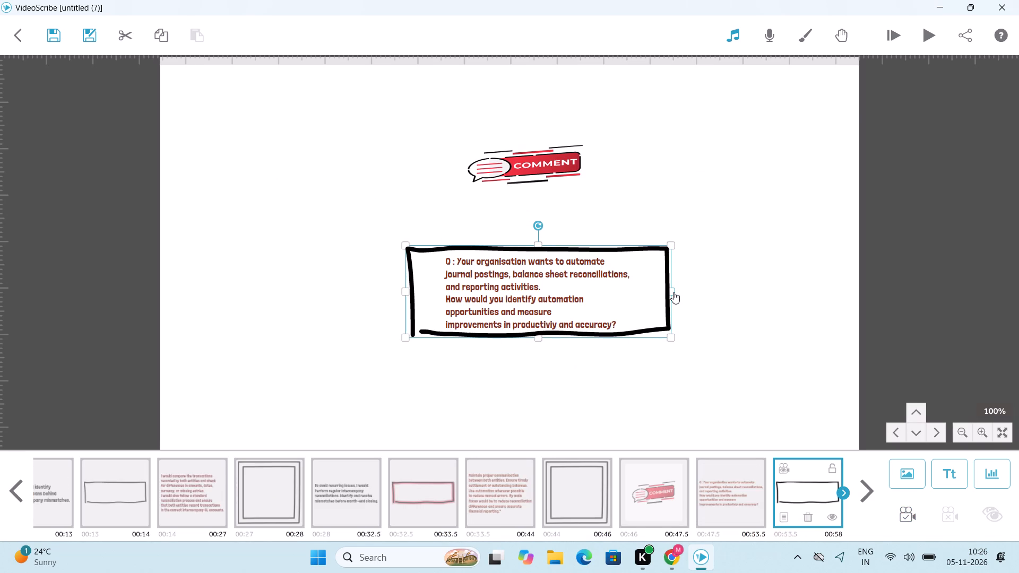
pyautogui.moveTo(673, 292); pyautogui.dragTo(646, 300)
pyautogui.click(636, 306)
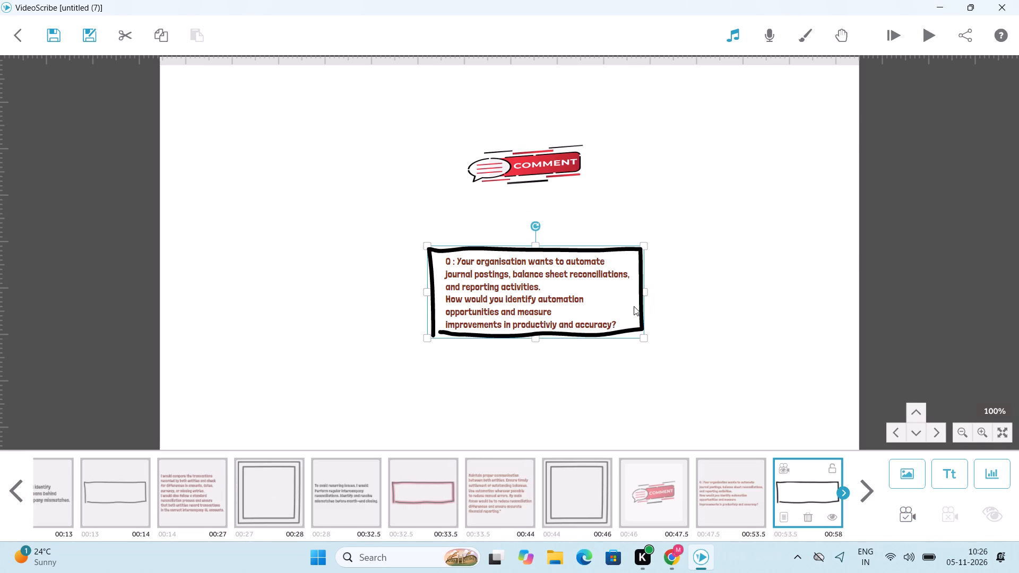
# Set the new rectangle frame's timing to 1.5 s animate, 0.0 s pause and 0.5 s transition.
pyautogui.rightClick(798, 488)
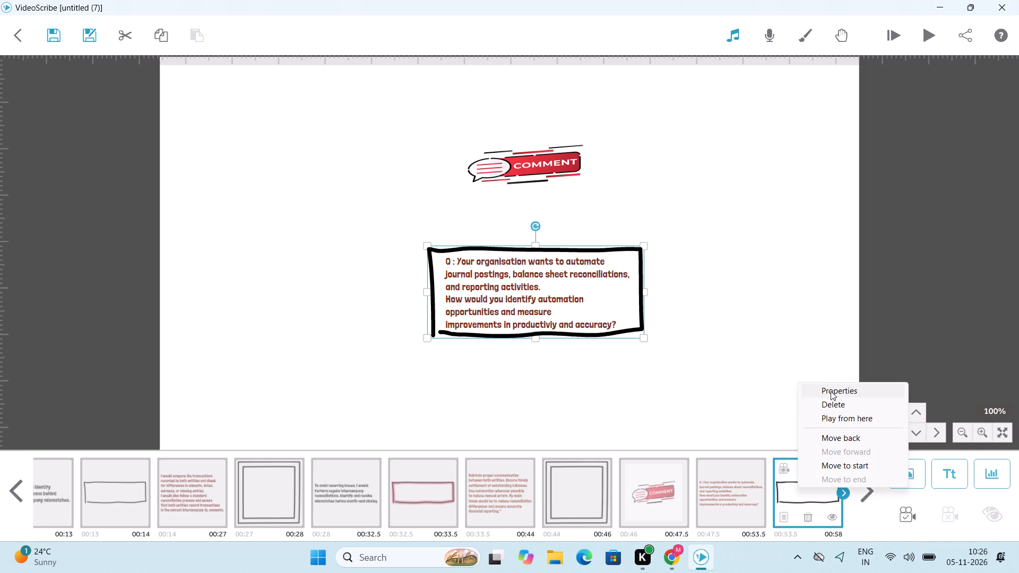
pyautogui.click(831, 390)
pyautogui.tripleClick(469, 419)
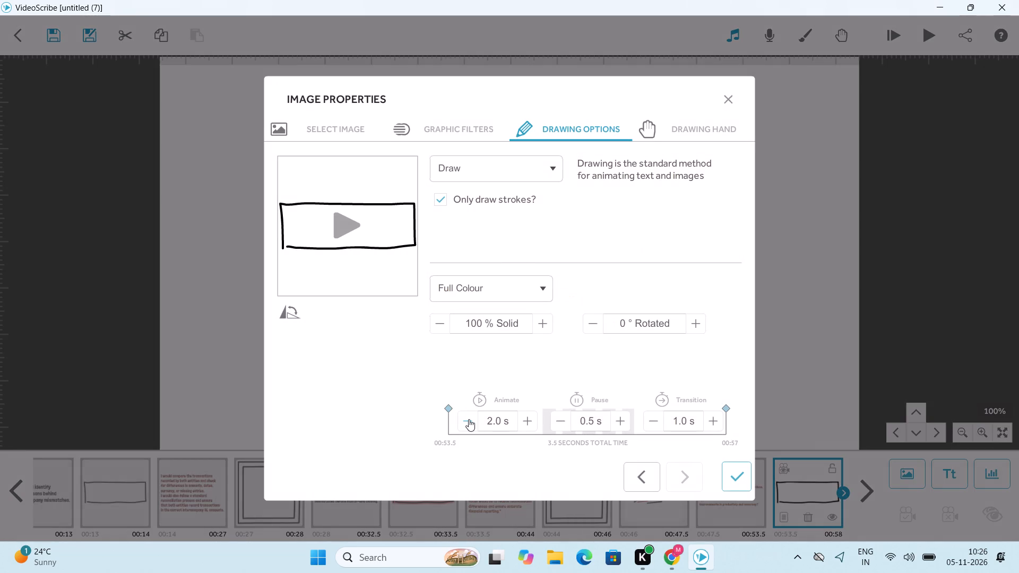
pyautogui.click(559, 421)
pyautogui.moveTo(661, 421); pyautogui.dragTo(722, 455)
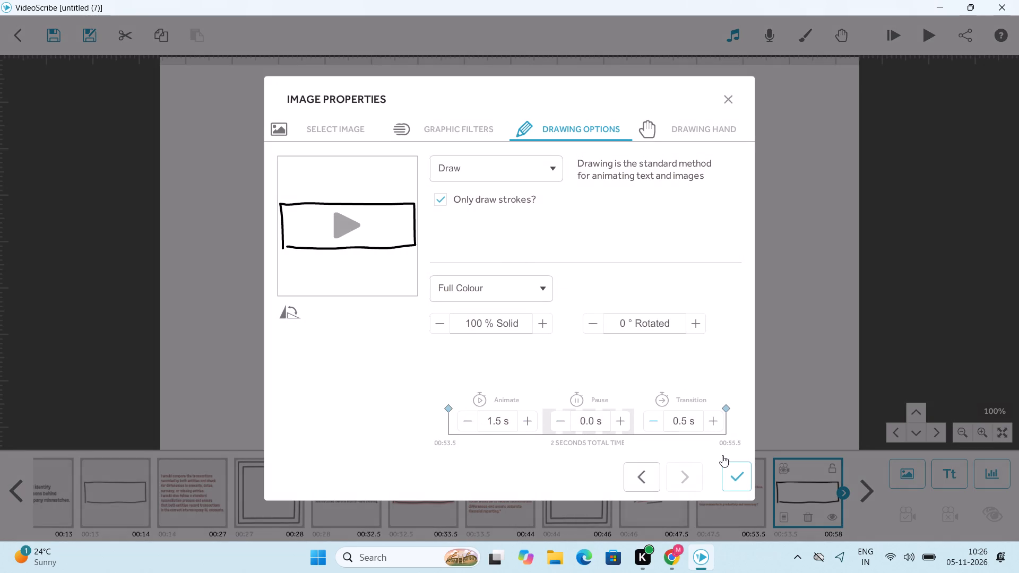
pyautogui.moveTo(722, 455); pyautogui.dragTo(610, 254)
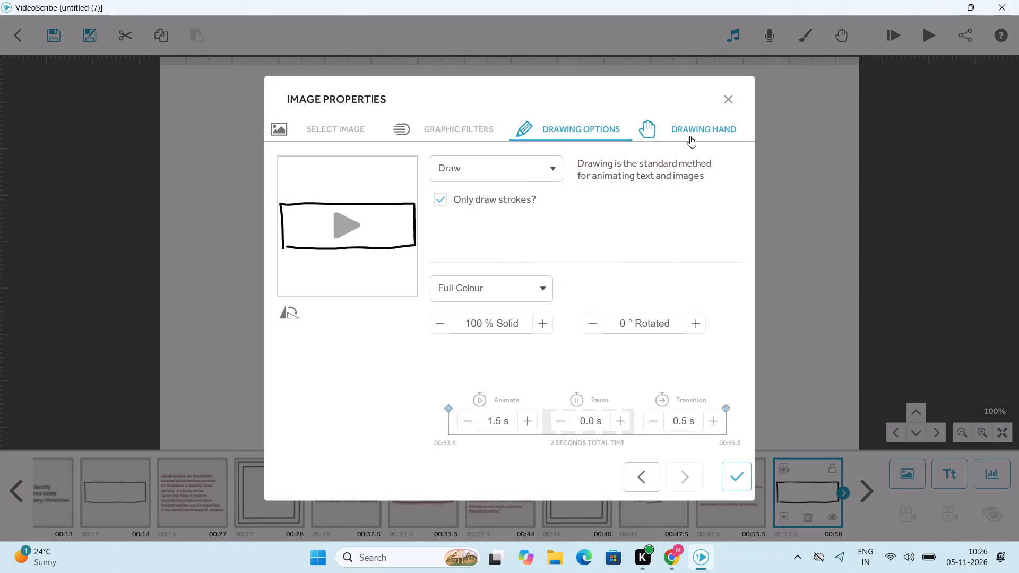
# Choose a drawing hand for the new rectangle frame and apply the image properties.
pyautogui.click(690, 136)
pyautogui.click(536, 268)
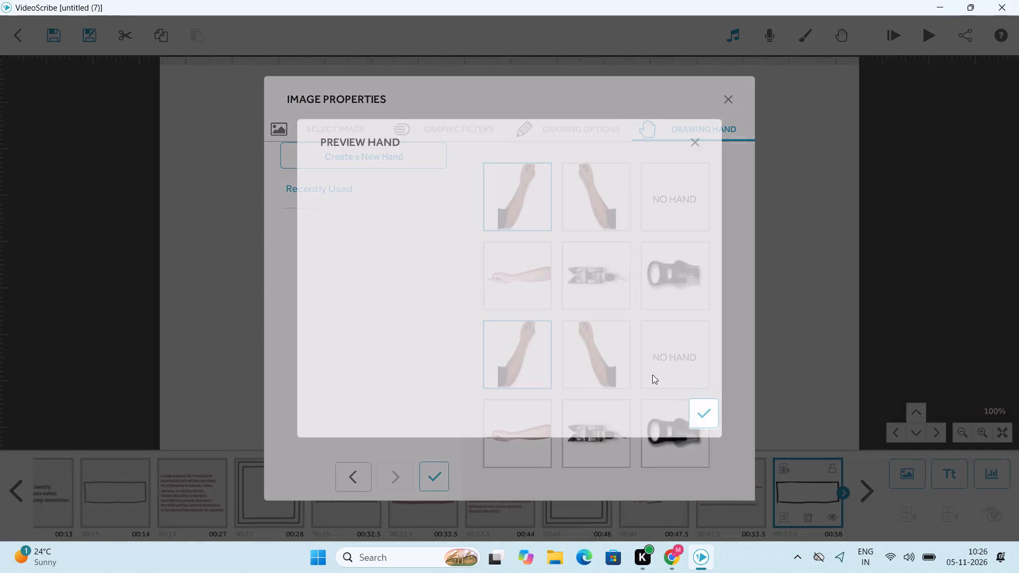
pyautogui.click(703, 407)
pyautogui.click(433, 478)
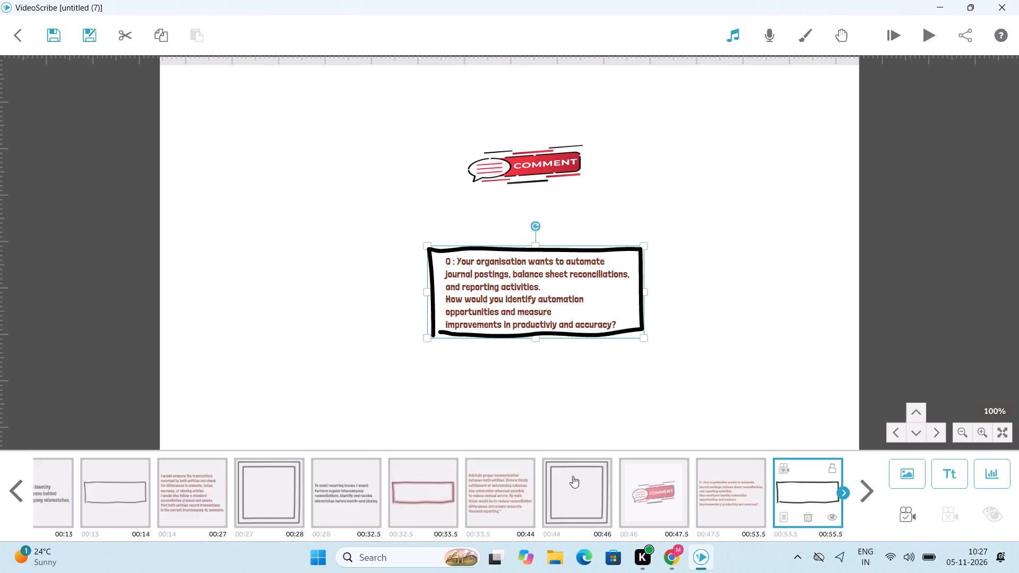
# Set the question text's animate time to 7.0 s and apply the text properties.
pyautogui.click(748, 496)
pyautogui.rightClick(748, 496)
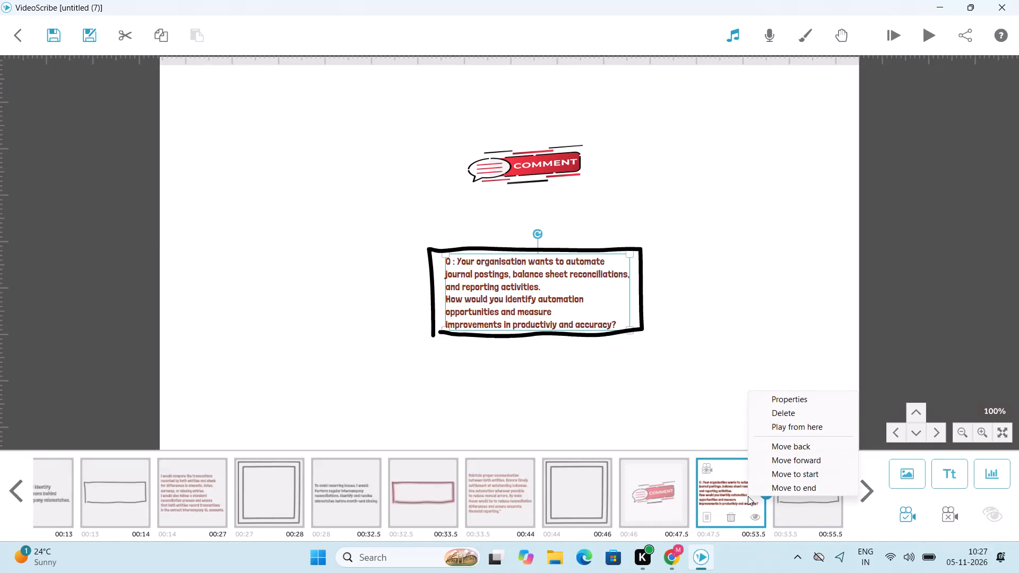
pyautogui.click(791, 395)
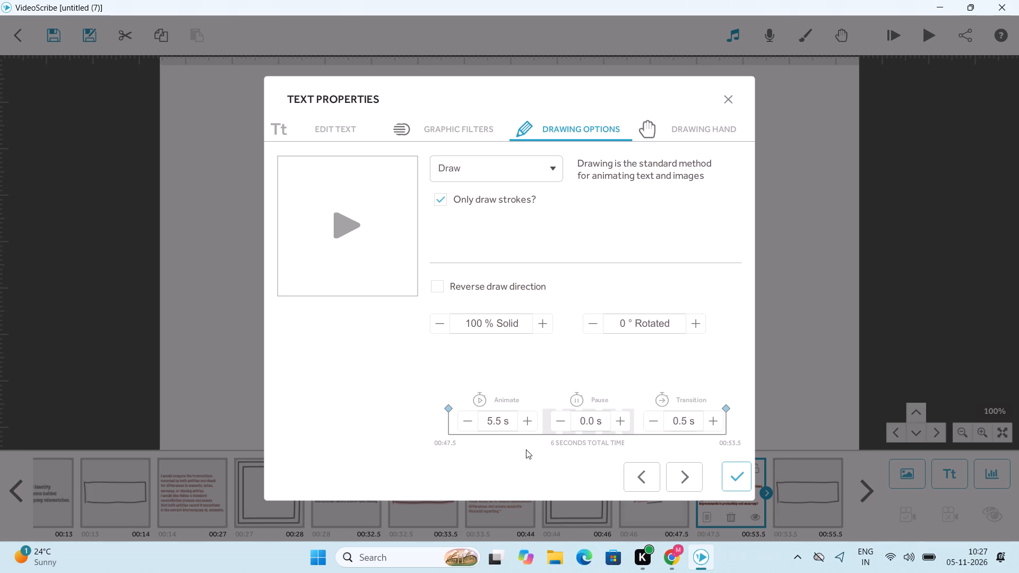
pyautogui.tripleClick(529, 426)
pyautogui.doubleClick(529, 426)
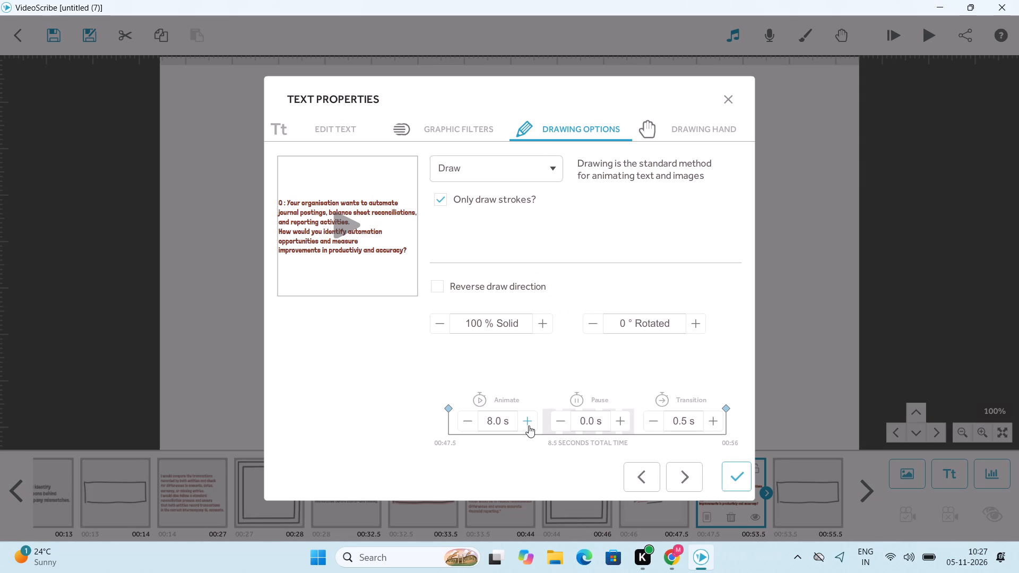
pyautogui.click(462, 426)
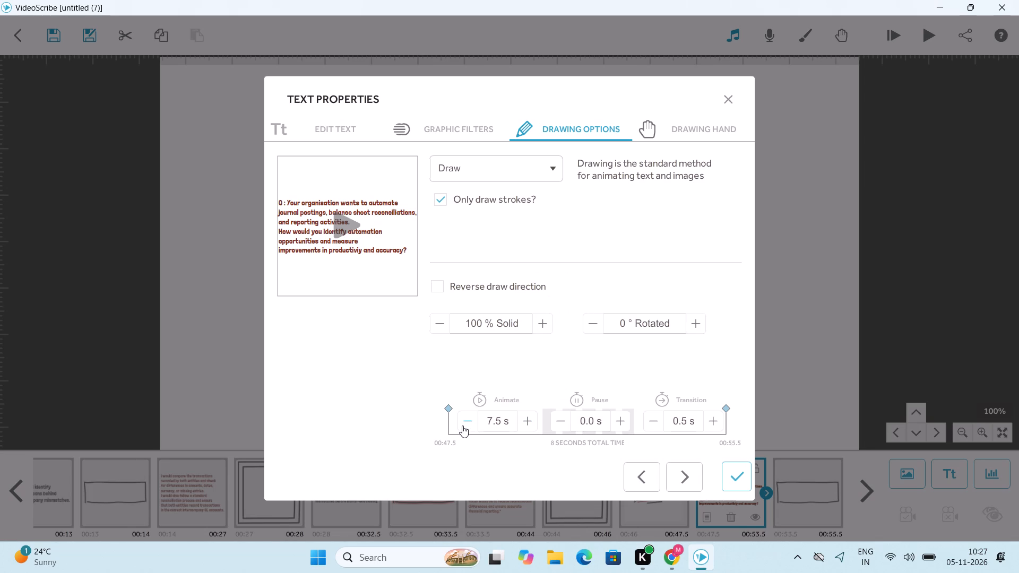
pyautogui.click(462, 426)
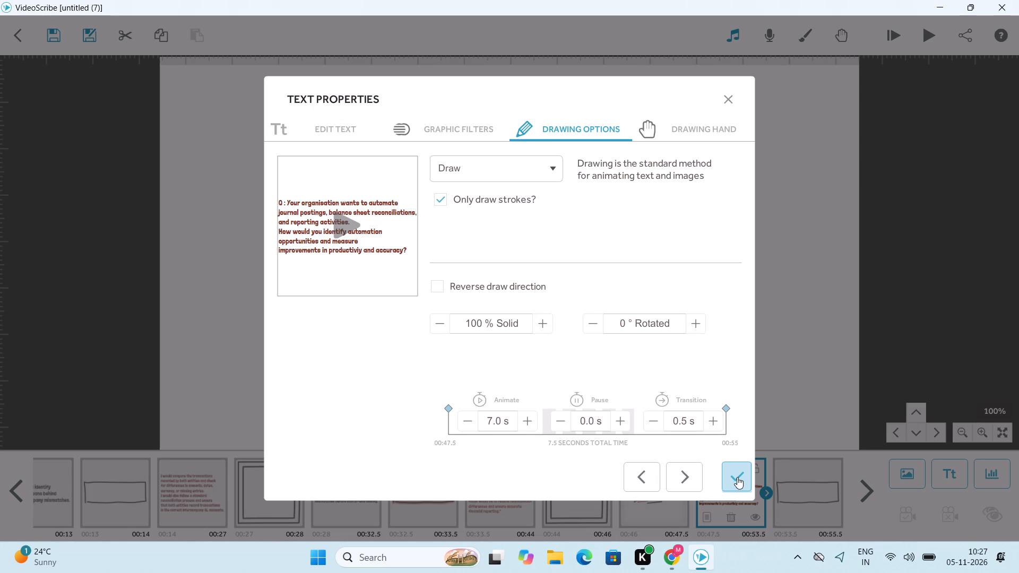
pyautogui.click(737, 477)
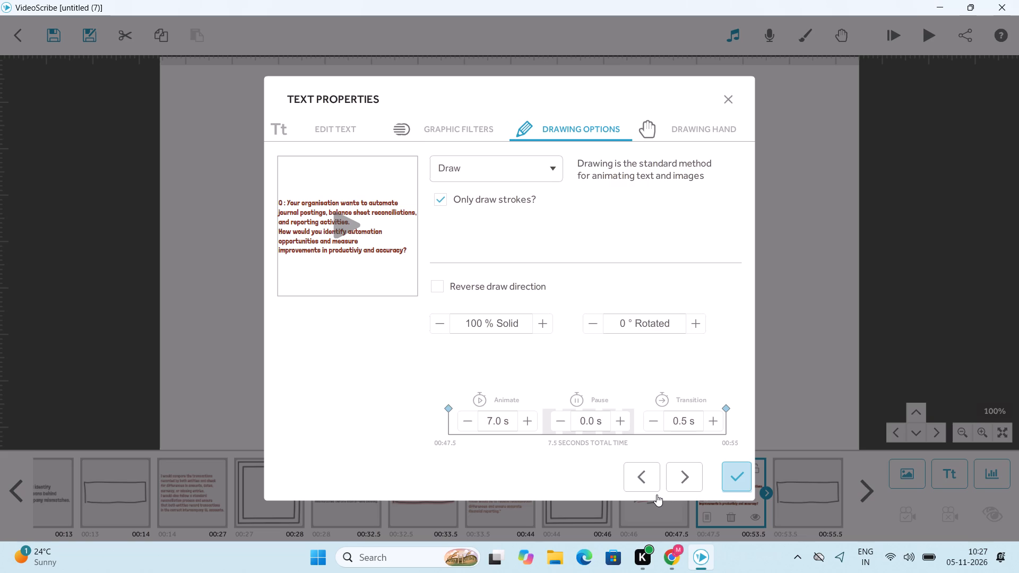
# Play back the scribe from the COMMENT image.
pyautogui.click(656, 497)
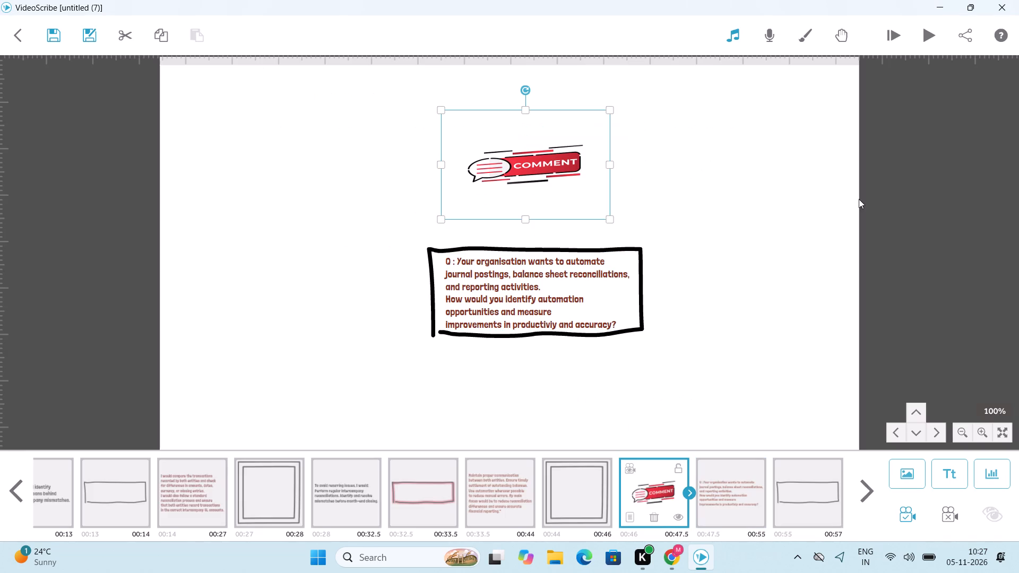
pyautogui.click(923, 39)
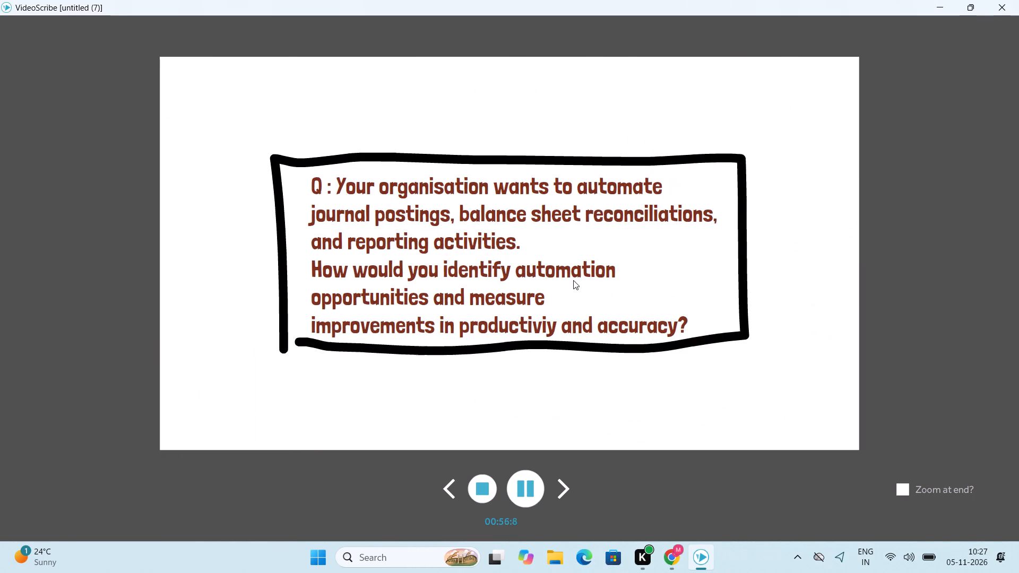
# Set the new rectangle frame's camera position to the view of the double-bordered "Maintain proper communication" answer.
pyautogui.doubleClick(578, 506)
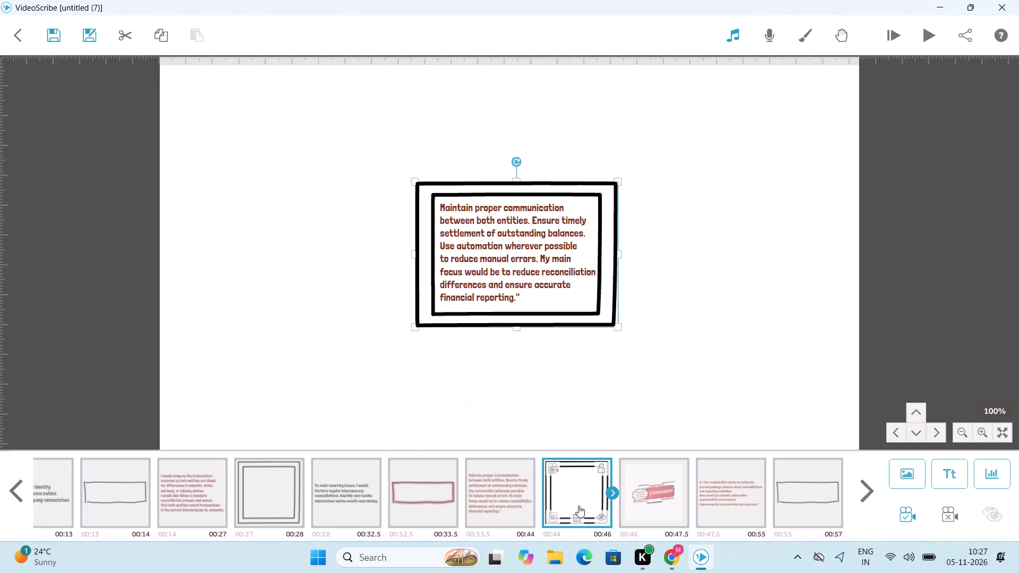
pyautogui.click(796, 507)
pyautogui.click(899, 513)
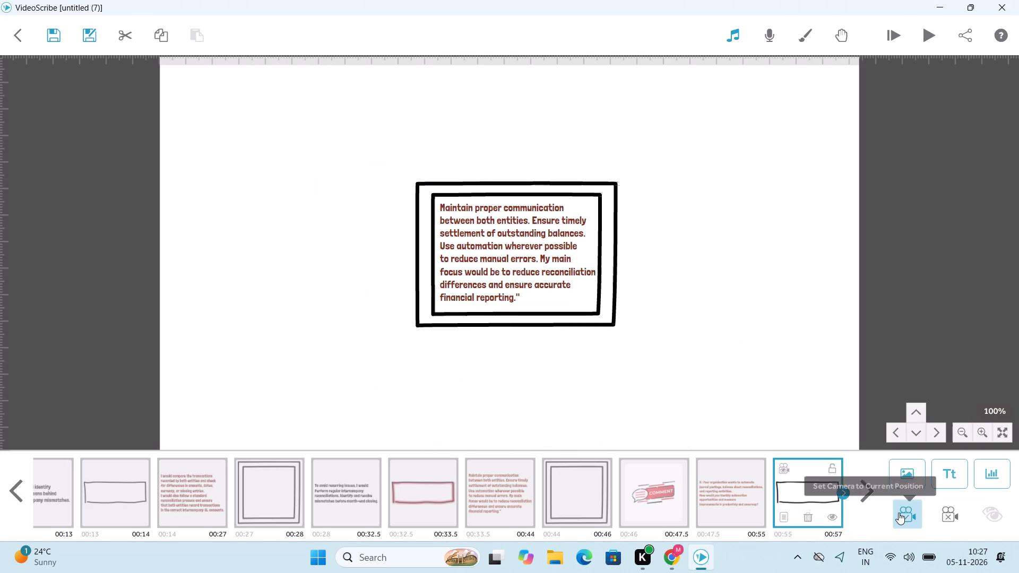
# Play back the scribe twice from the question text to check the camera view of the question and its rectangle frame.
pyautogui.click(735, 500)
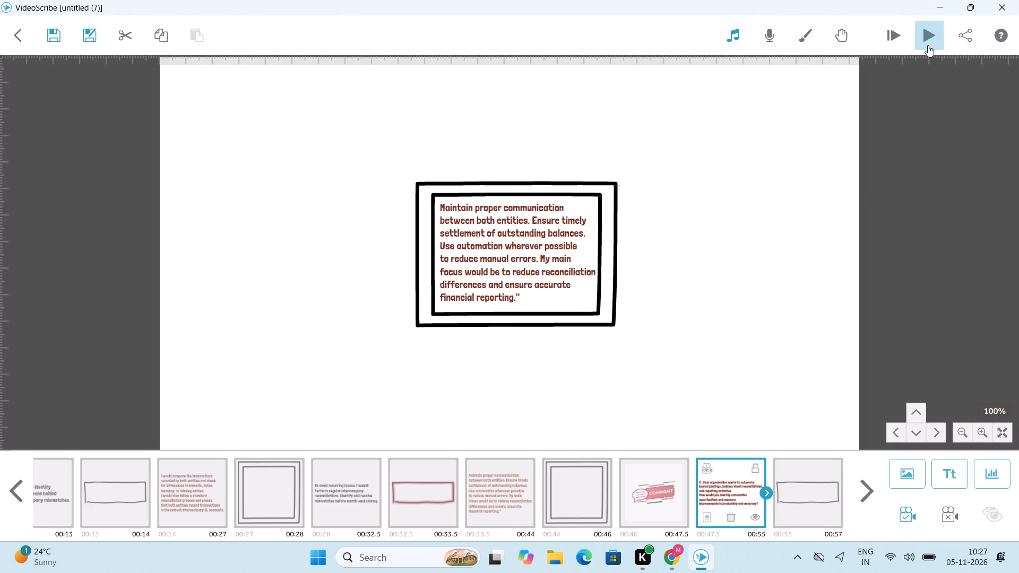
pyautogui.click(928, 40)
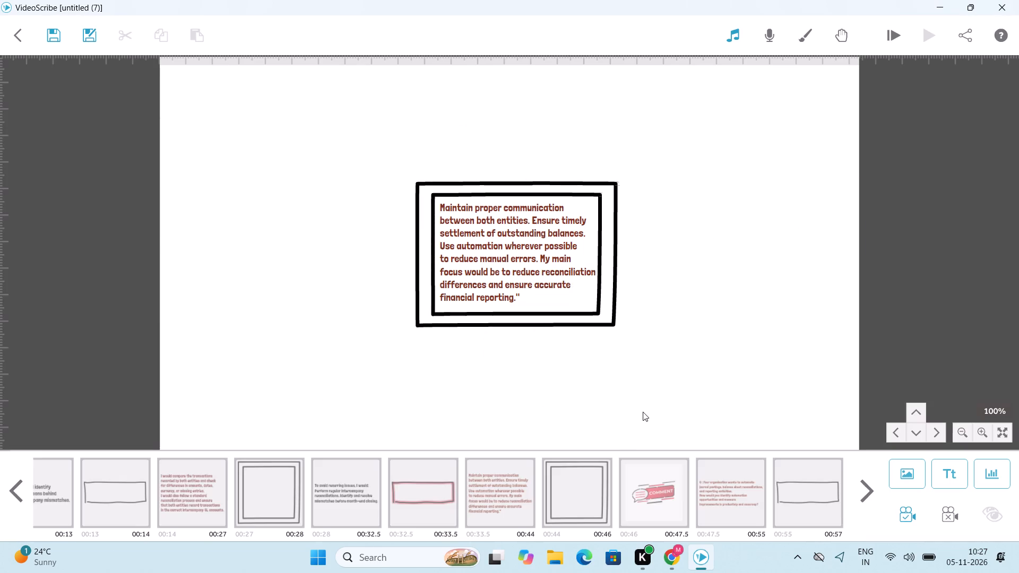
pyautogui.doubleClick(758, 497)
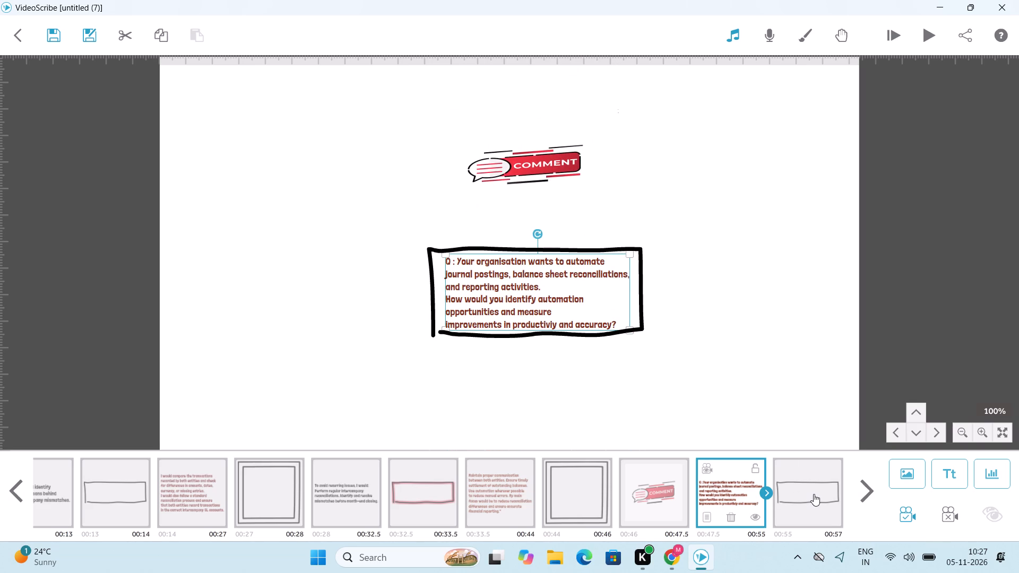
pyautogui.click(814, 494)
pyautogui.click(746, 497)
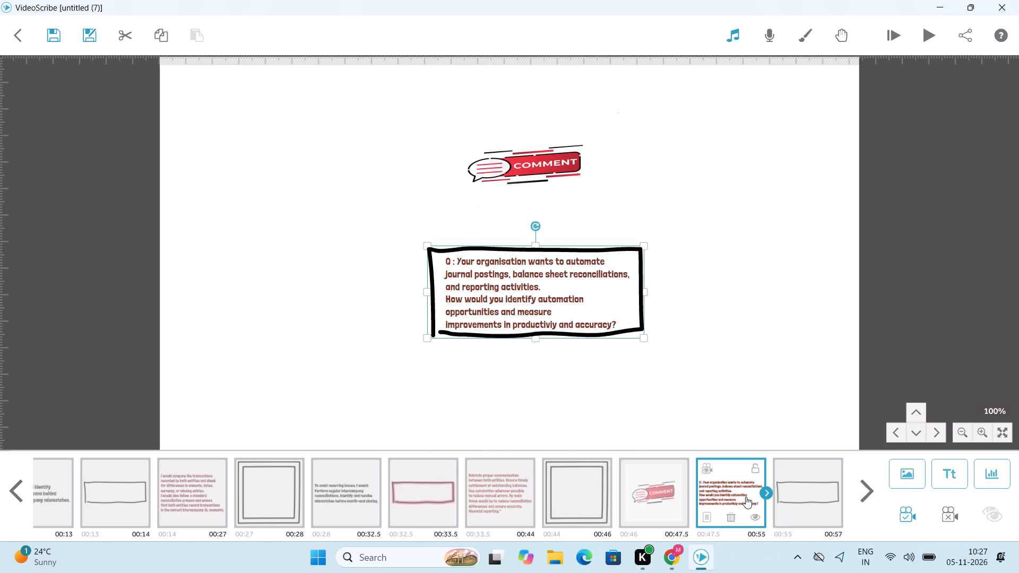
pyautogui.click(780, 490)
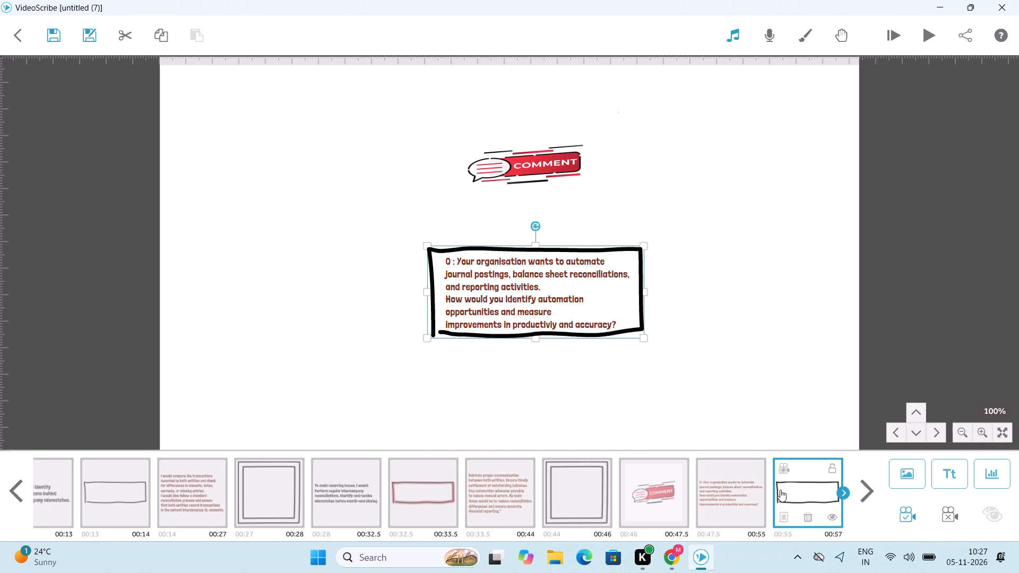
pyautogui.click(749, 500)
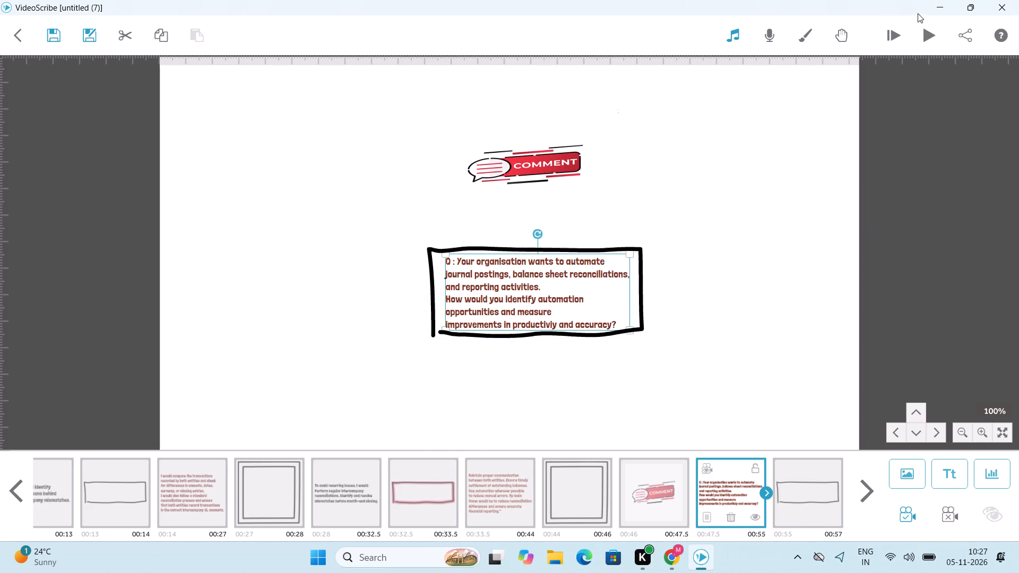
pyautogui.click(926, 29)
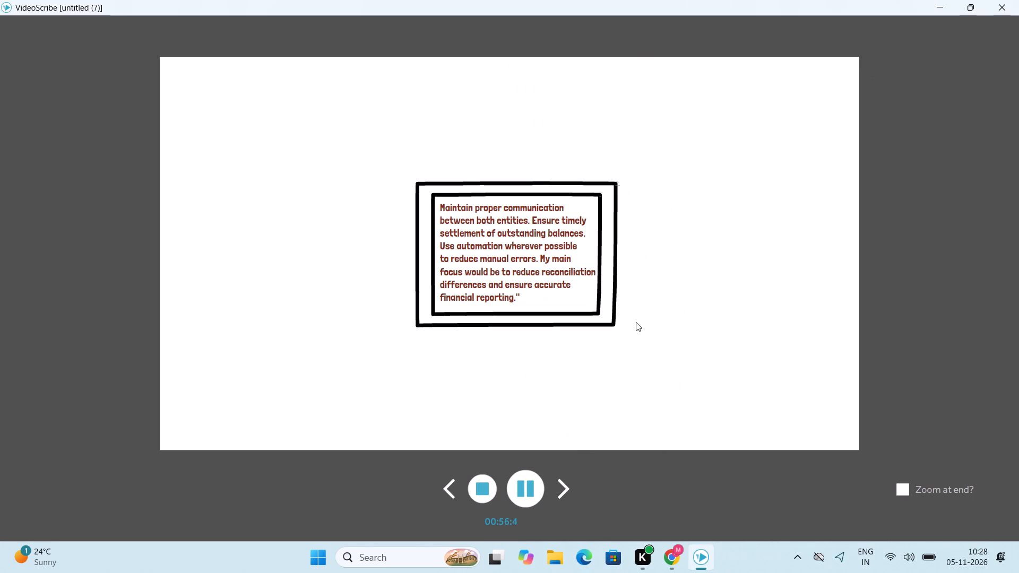
# Play back the scribe from the "Maintain proper communication" answer text, stopping near the closing question.
pyautogui.click(514, 507)
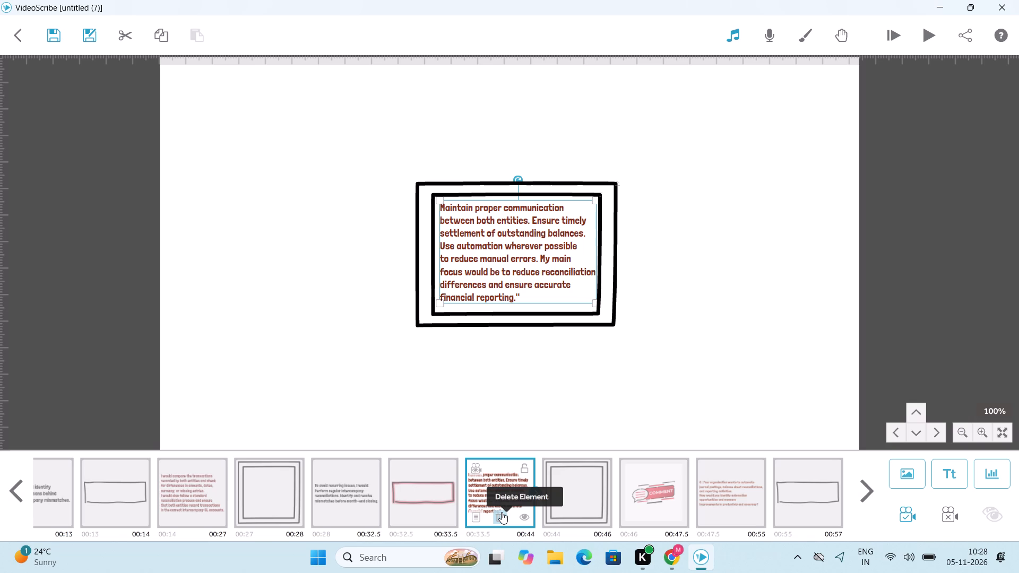
pyautogui.click(930, 32)
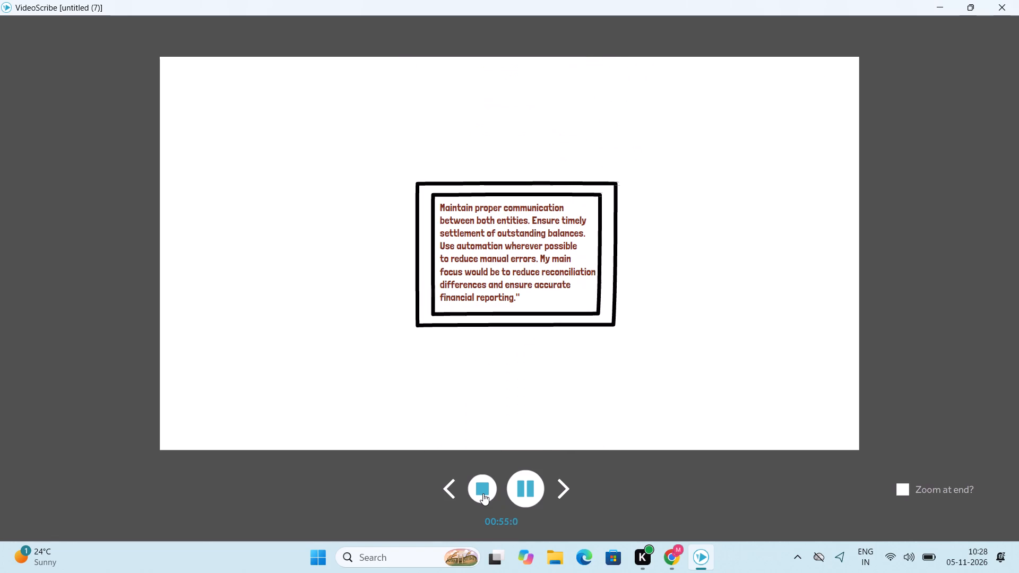
pyautogui.click(489, 499)
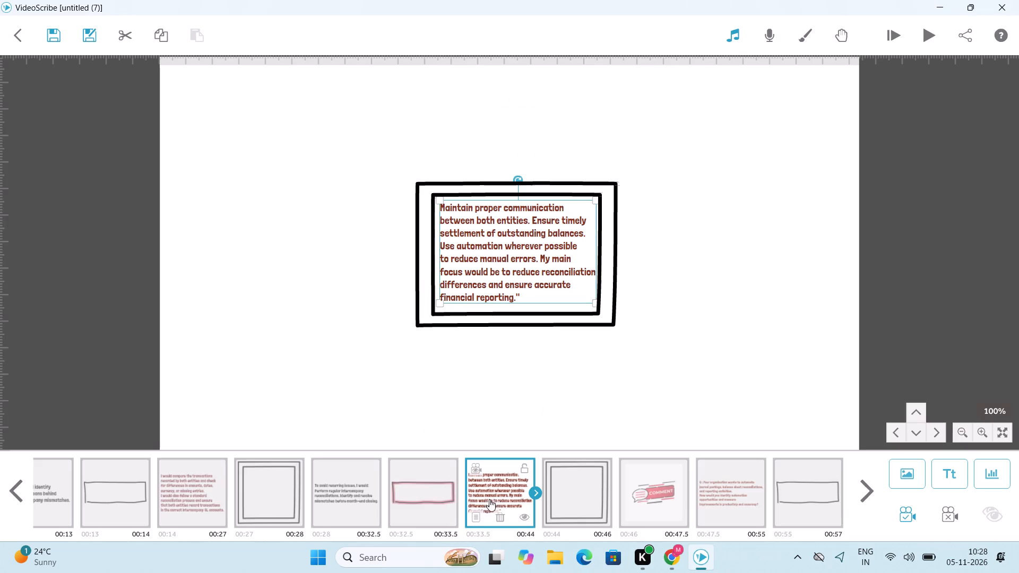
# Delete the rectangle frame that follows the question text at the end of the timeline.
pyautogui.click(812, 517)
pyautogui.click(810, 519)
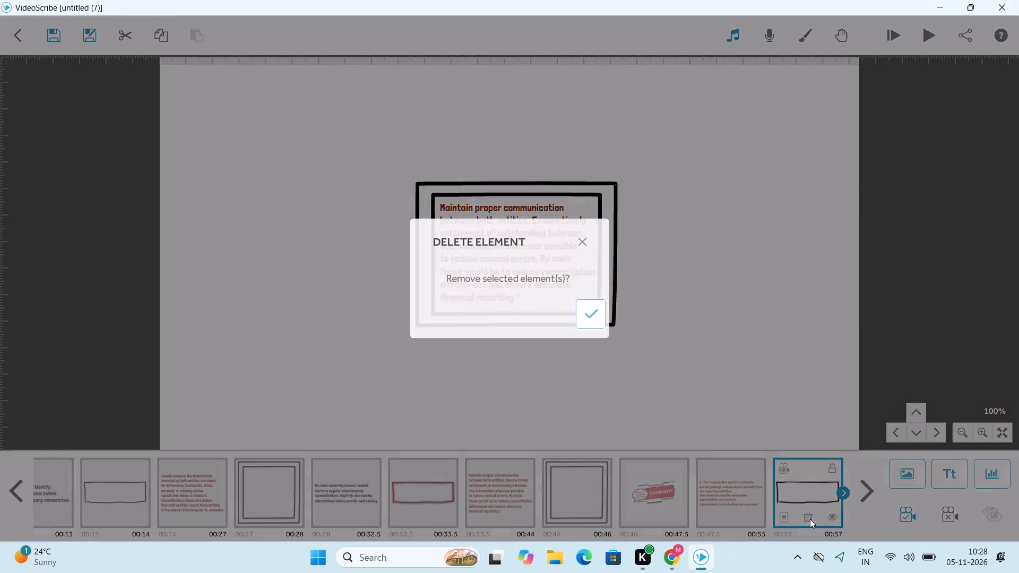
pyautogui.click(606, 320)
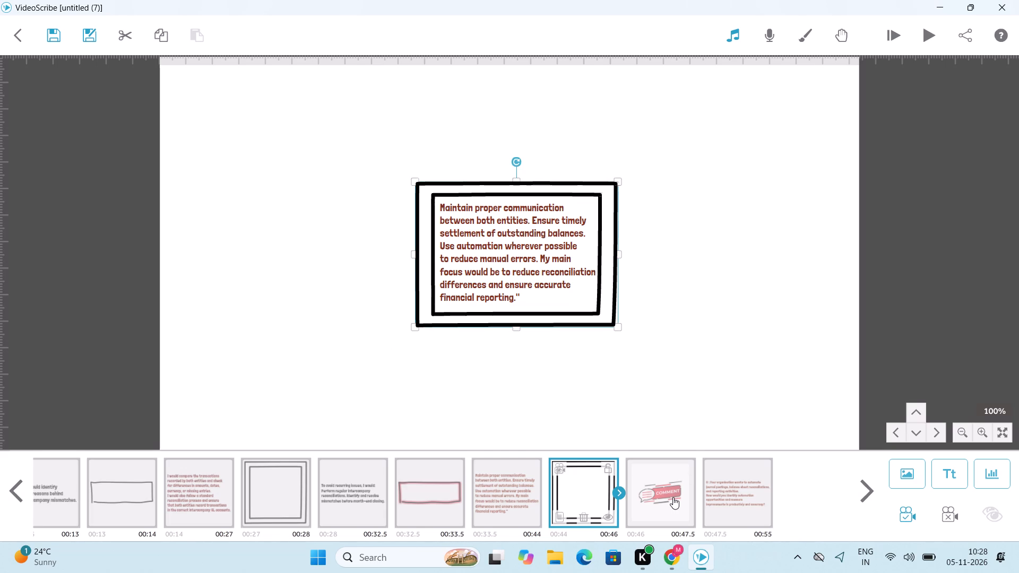
# Play back the scribe from the COMMENT image to check the closing question.
pyautogui.click(673, 497)
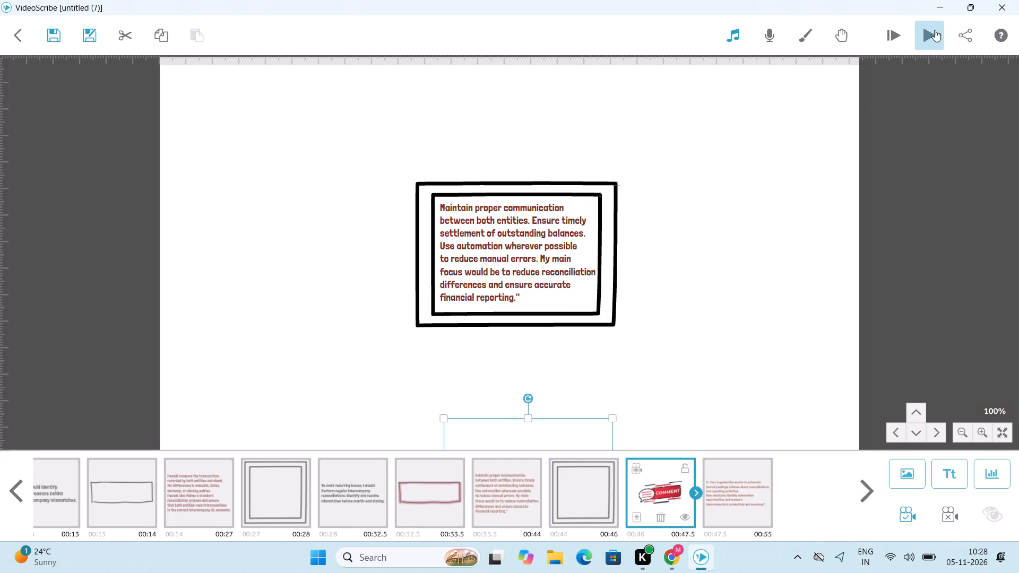
pyautogui.click(935, 30)
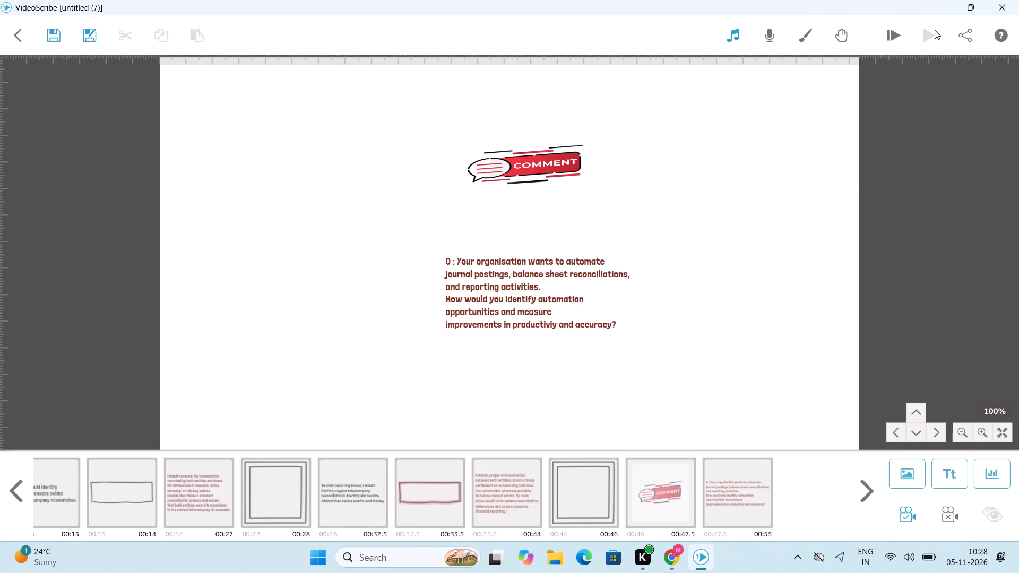
# Add the recently used hand-drawn rectangle after the closing question, fit it around the question text and set its camera to the current view.
pyautogui.click(742, 498)
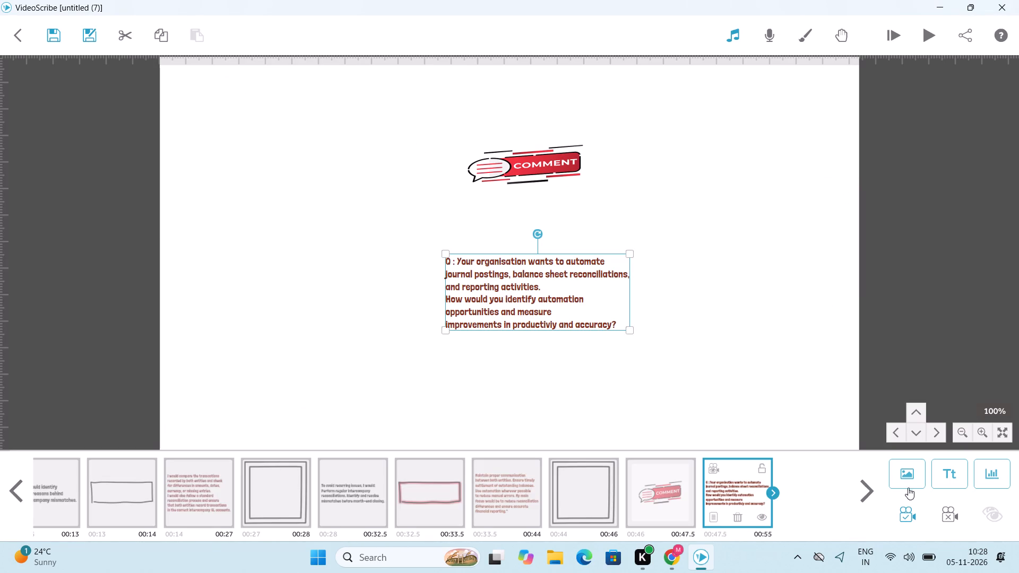
pyautogui.click(910, 487)
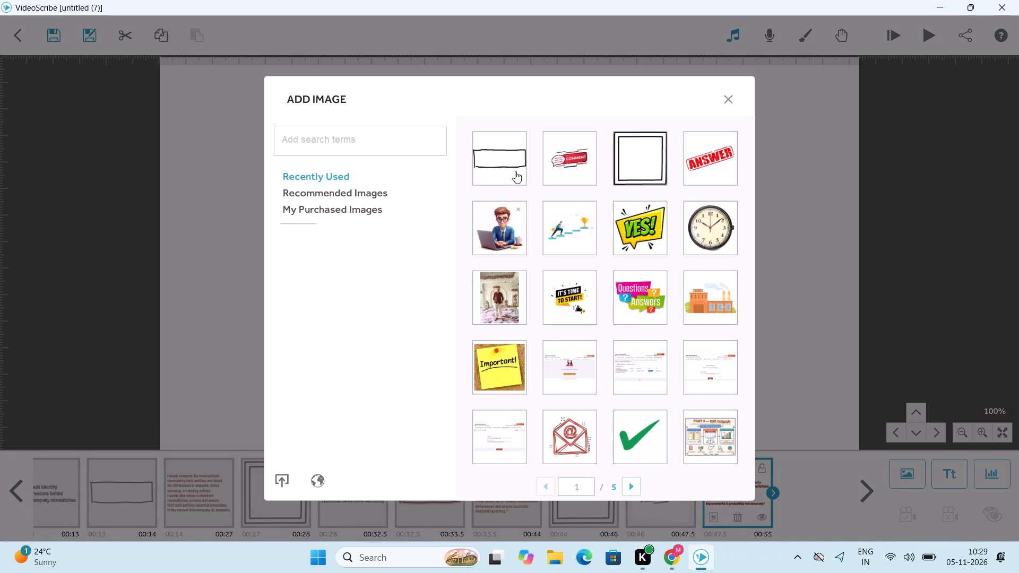
pyautogui.click(511, 162)
pyautogui.moveTo(619, 247); pyautogui.dragTo(644, 287)
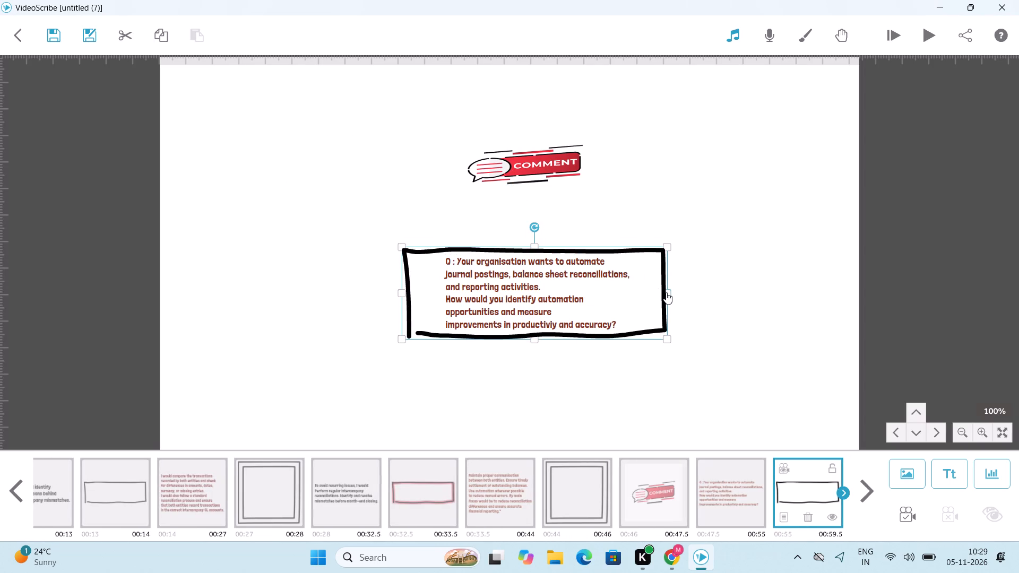
pyautogui.moveTo(666, 293); pyautogui.dragTo(640, 301)
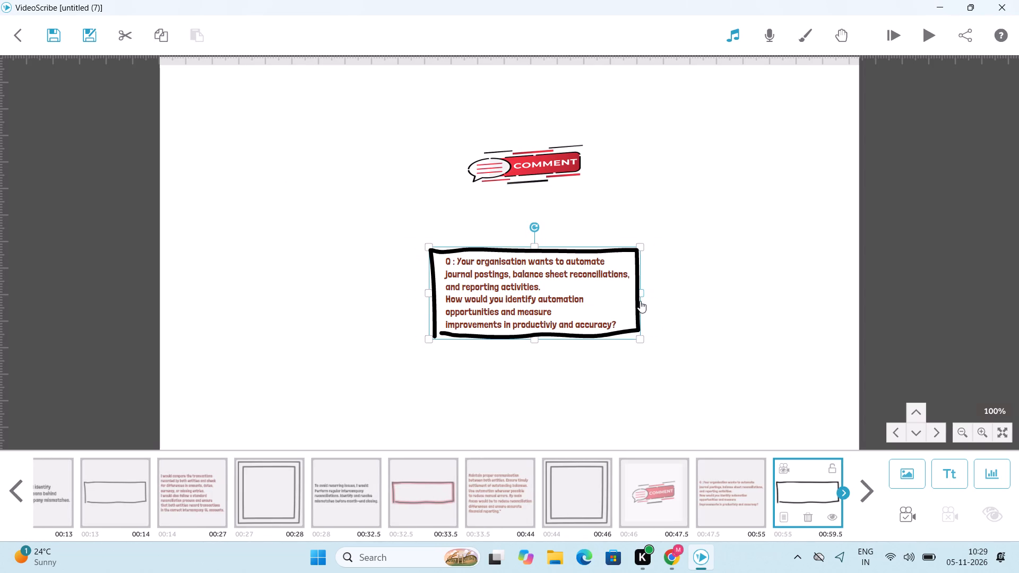
pyautogui.moveTo(640, 301); pyautogui.dragTo(639, 299)
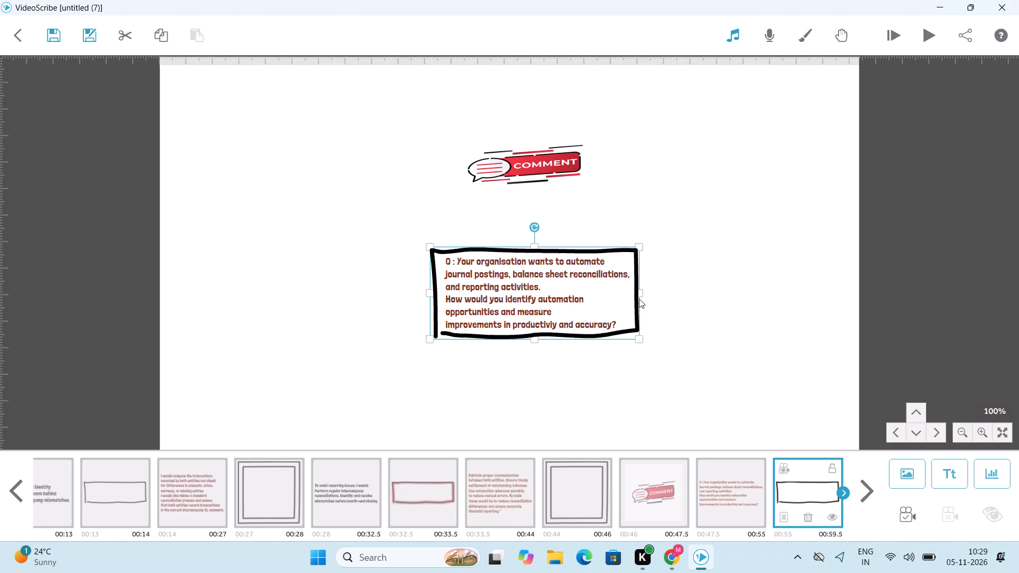
pyautogui.moveTo(911, 517); pyautogui.dragTo(851, 510)
# Set the new rectangle frame's timing to 2.5 s animate, 0.0 s pause and 0.5 s transition.
pyautogui.moveTo(851, 510); pyautogui.dragTo(798, 498)
pyautogui.rightClick(798, 498)
pyautogui.click(840, 400)
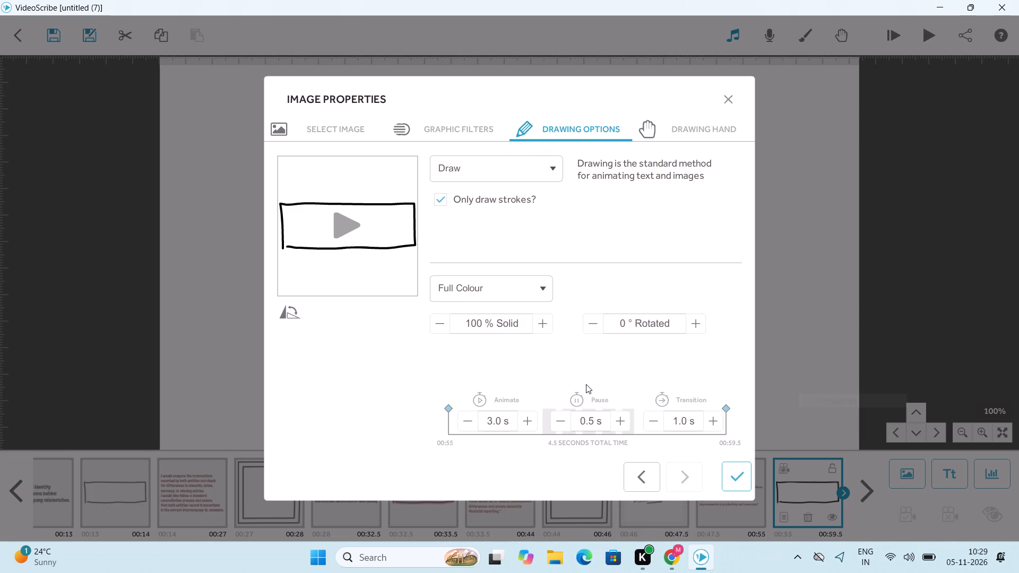
pyautogui.tripleClick(470, 423)
pyautogui.click(470, 423)
pyautogui.moveTo(564, 423); pyautogui.dragTo(655, 419)
pyautogui.moveTo(655, 419); pyautogui.dragTo(722, 477)
pyautogui.click(722, 477)
pyautogui.doubleClick(528, 416)
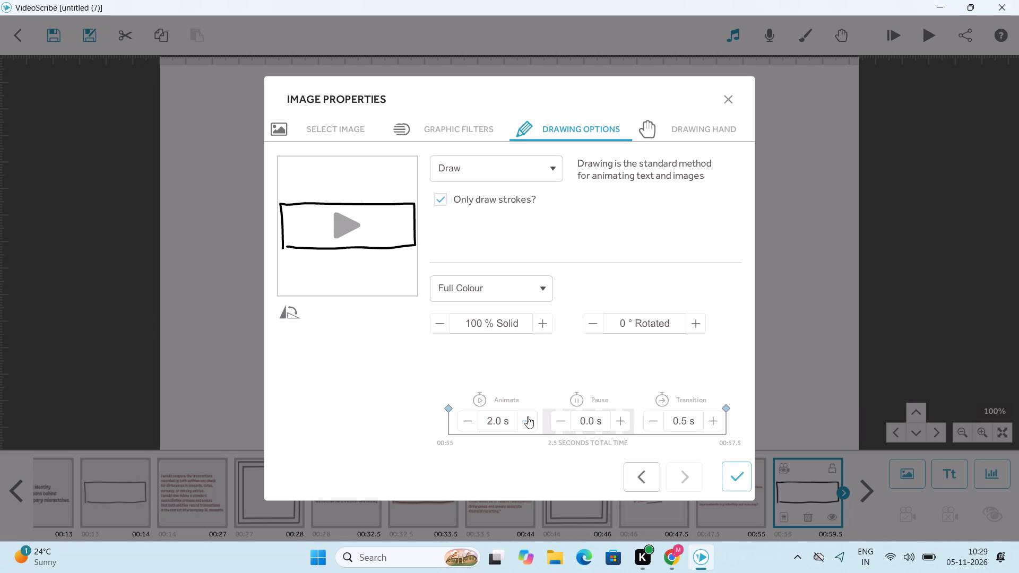
pyautogui.click(528, 416)
pyautogui.click(746, 479)
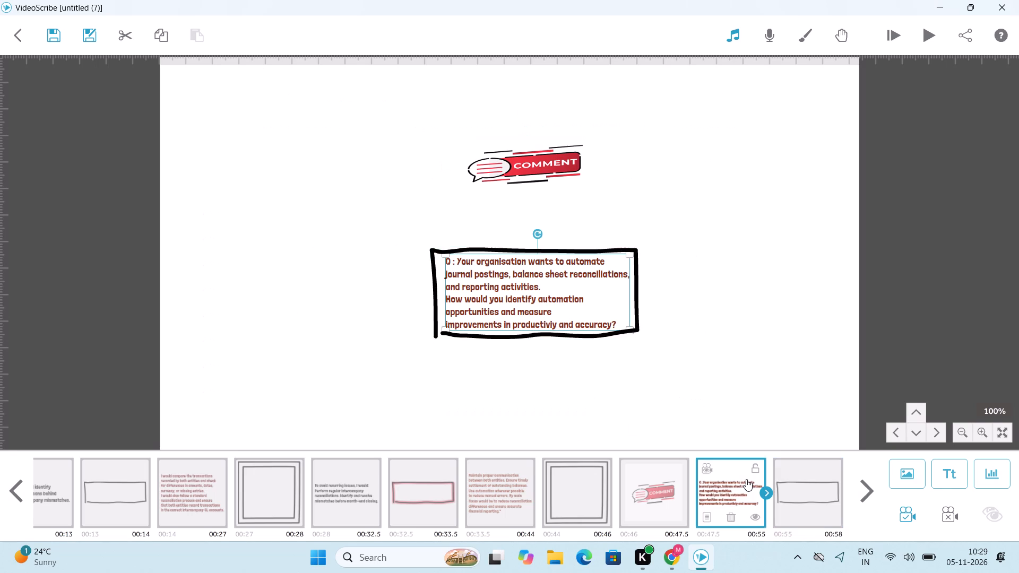
# Play back the scribe from the closing question text to check the new rectangle frame.
pyautogui.click(925, 32)
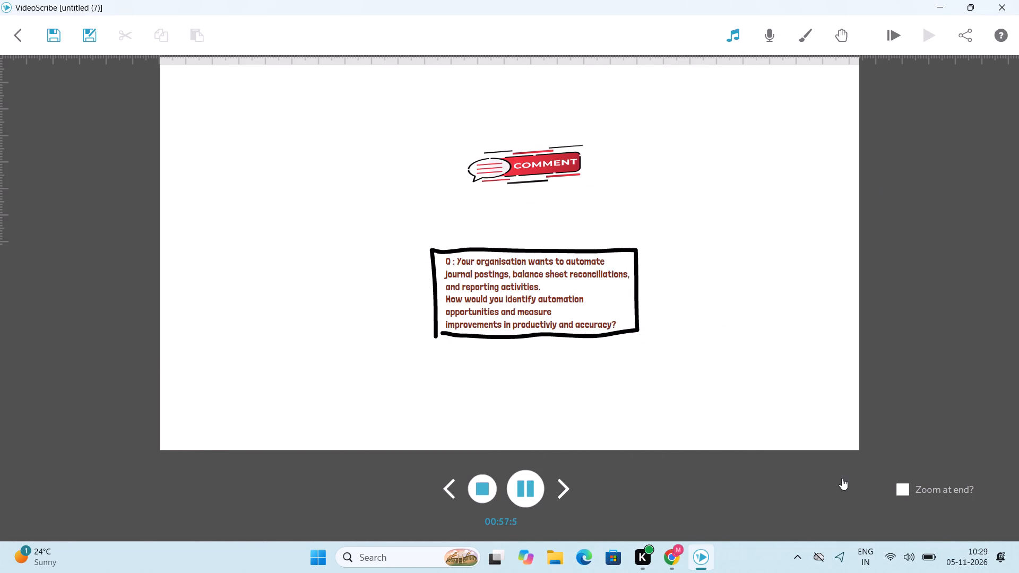
# Add the green check mark image, scaled down and centred just below the framed question, and set its camera to the current view.
pyautogui.click(918, 477)
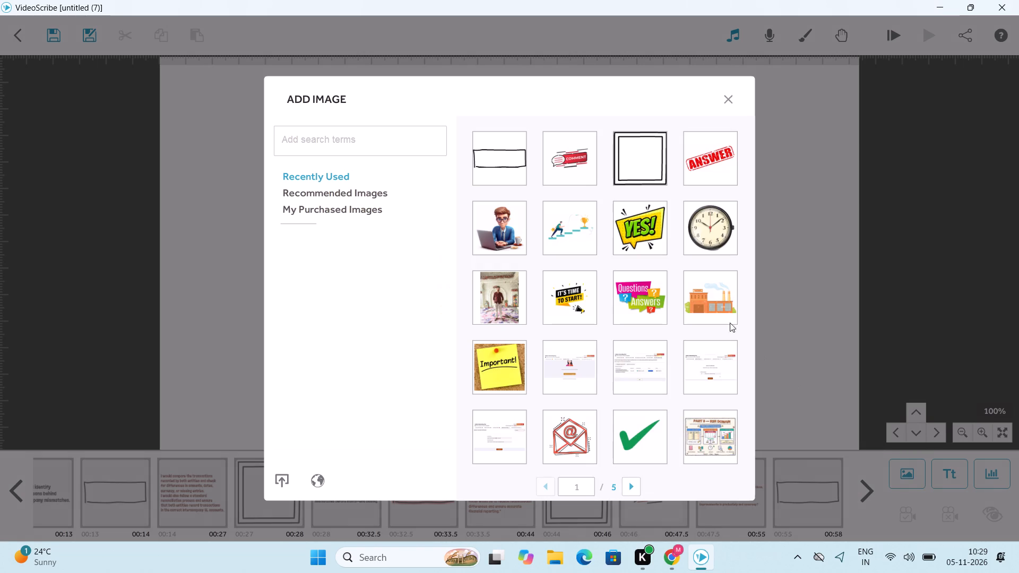
pyautogui.click(634, 459)
pyautogui.moveTo(641, 379); pyautogui.dragTo(545, 280)
pyautogui.moveTo(516, 259); pyautogui.dragTo(543, 404)
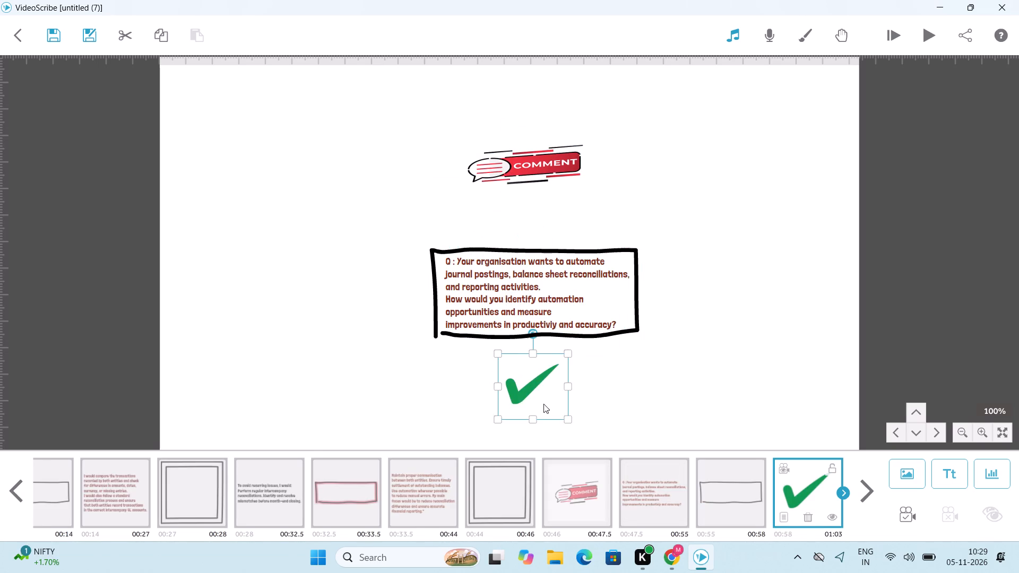
pyautogui.moveTo(543, 404); pyautogui.dragTo(540, 388)
pyautogui.moveTo(568, 415); pyautogui.dragTo(564, 408)
pyautogui.moveTo(562, 407); pyautogui.dragTo(562, 394)
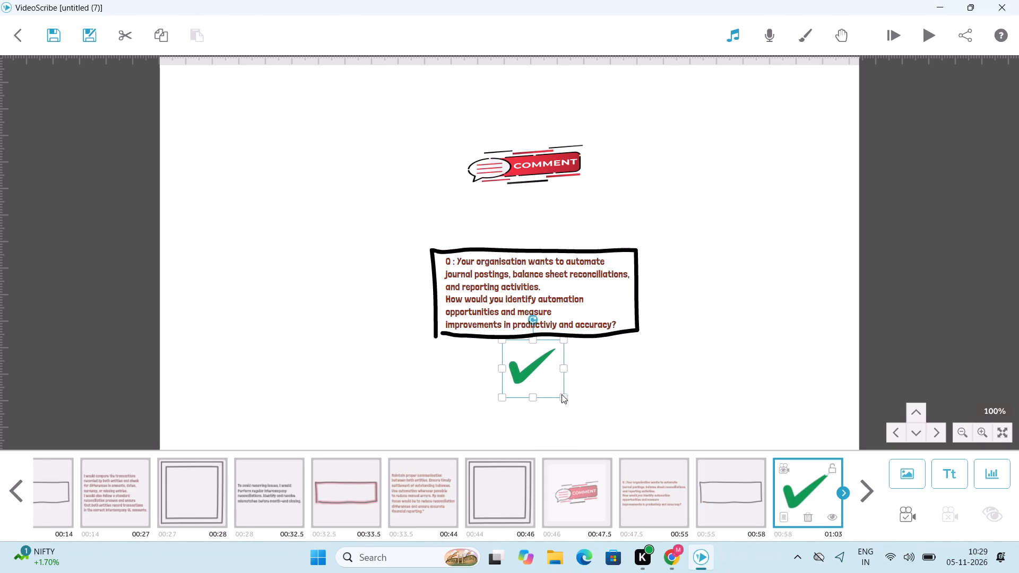
pyautogui.moveTo(562, 394); pyautogui.dragTo(565, 397)
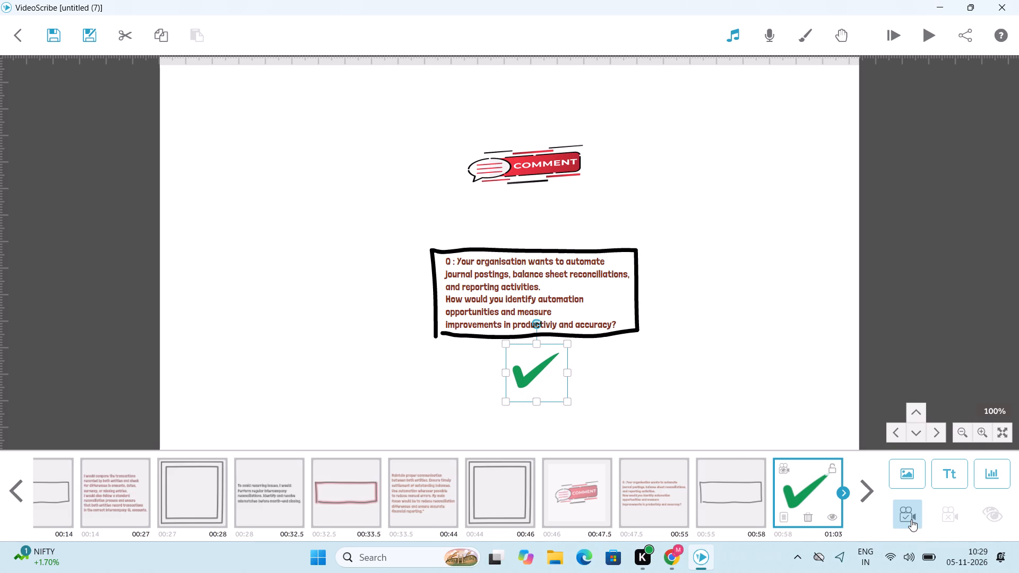
pyautogui.click(911, 519)
# Set the green check mark's timing to 1.0 s animate, 0.0 s pause and 0.5 s transition.
pyautogui.rightClick(816, 493)
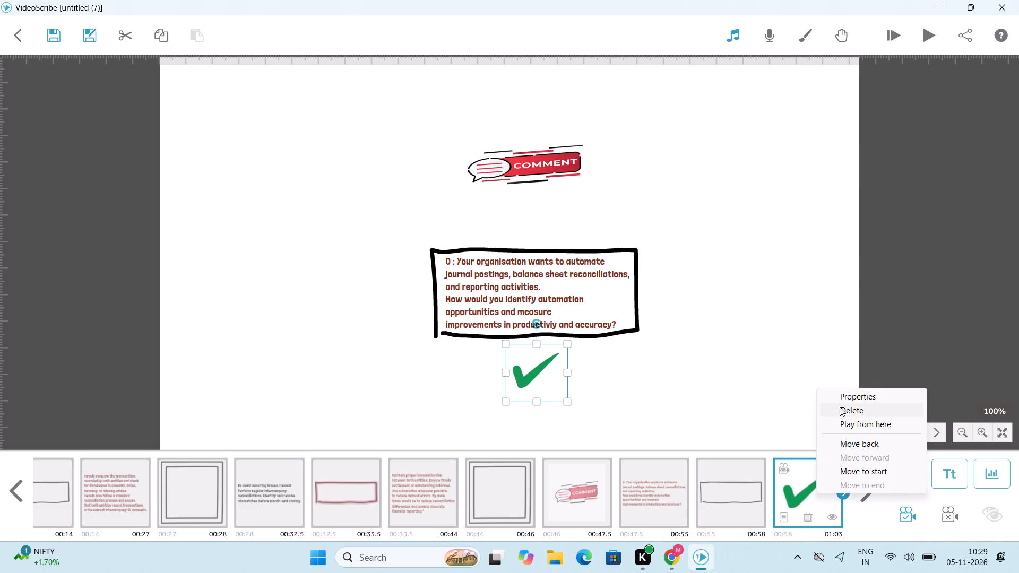
pyautogui.click(852, 397)
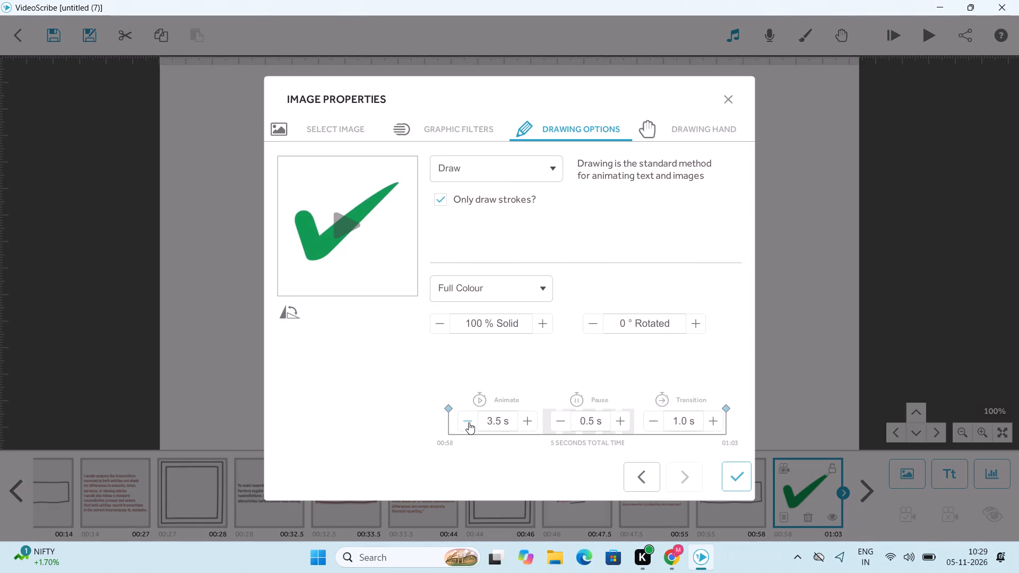
pyautogui.tripleClick(469, 422)
pyautogui.click(469, 422)
pyautogui.click(469, 422)
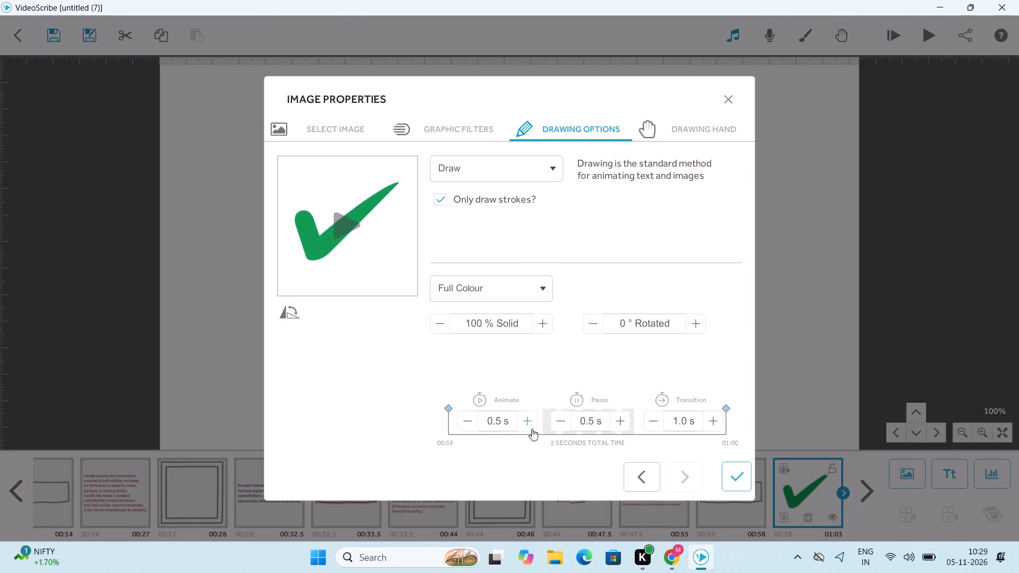
pyautogui.click(531, 425)
pyautogui.click(548, 420)
pyautogui.moveTo(548, 420); pyautogui.dragTo(566, 421)
pyautogui.moveTo(566, 421); pyautogui.dragTo(652, 427)
pyautogui.moveTo(652, 427); pyautogui.dragTo(737, 476)
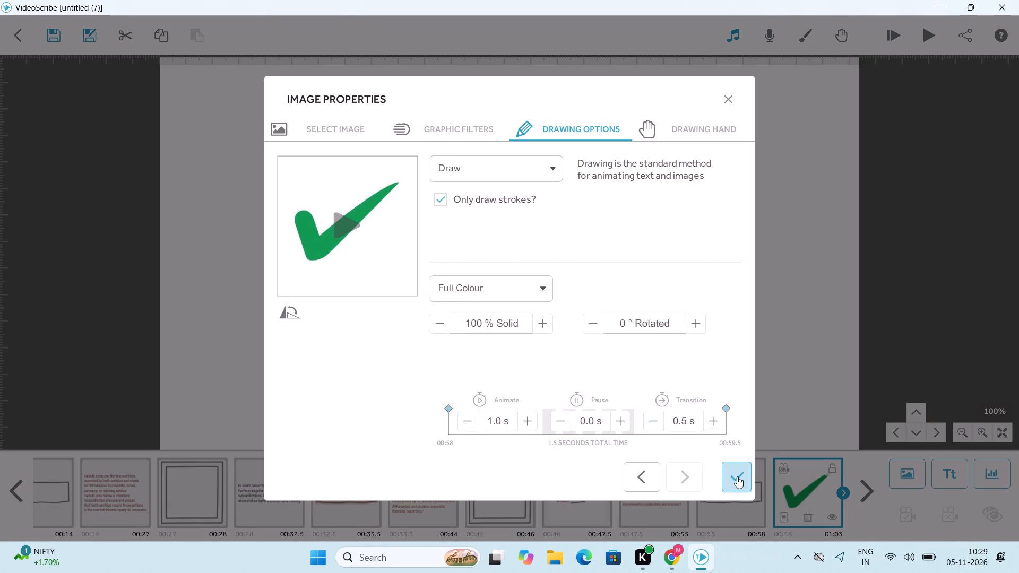
pyautogui.click(737, 476)
# Play back the scribe's closing section to check the framed question and the green check mark.
pyautogui.click(677, 491)
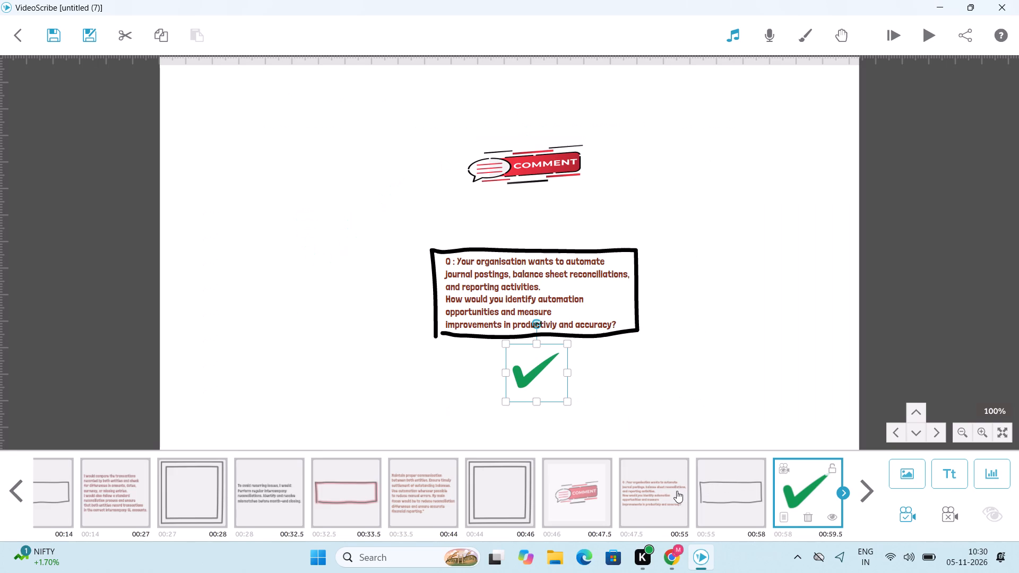
pyautogui.click(930, 32)
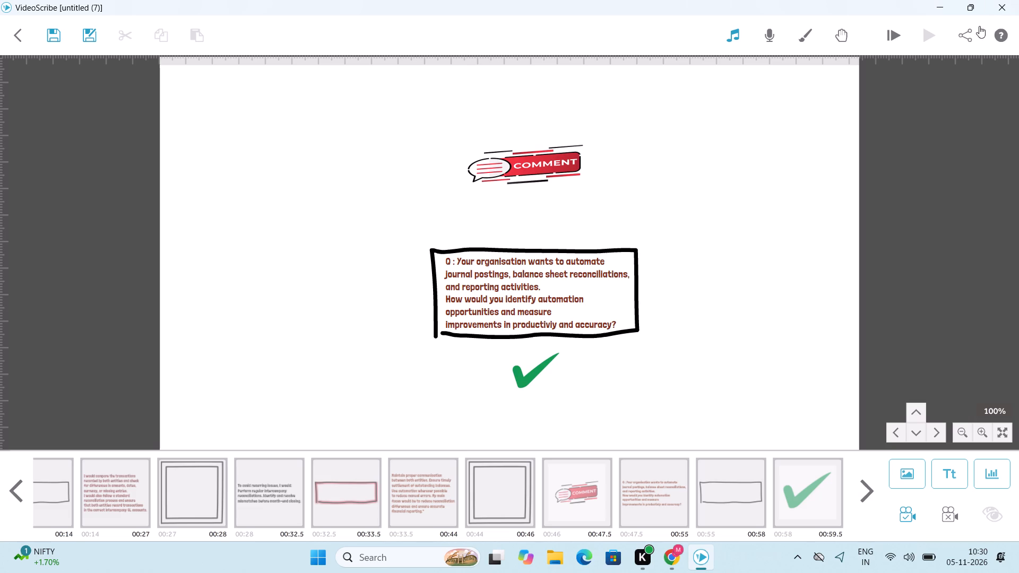
# Render the scribe as a Quicktime MOV video file named "INTERVIEW R2R 4 NOV. 2026 SHORTS".
pyautogui.click(965, 34)
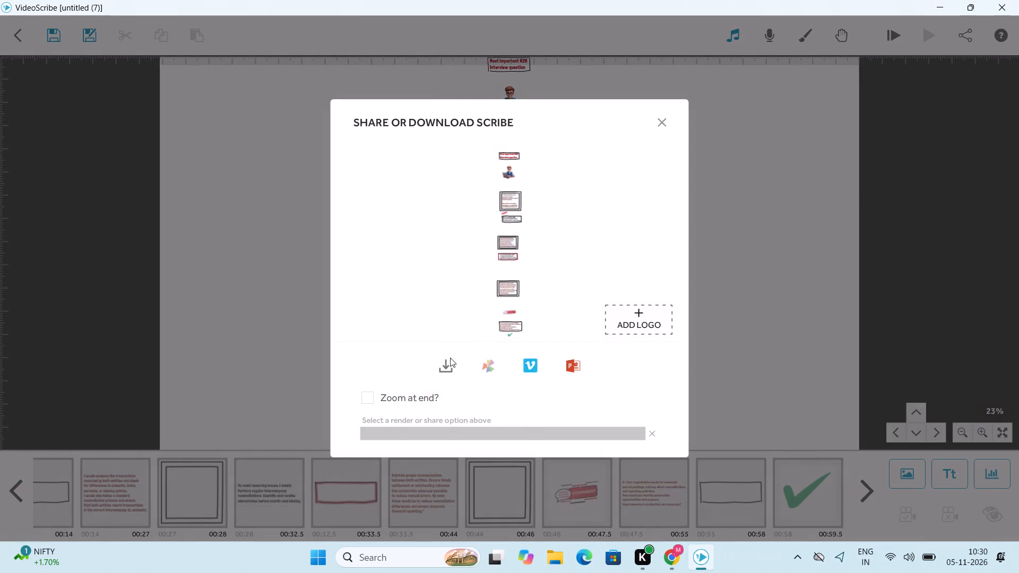
pyautogui.click(450, 361)
pyautogui.click(469, 325)
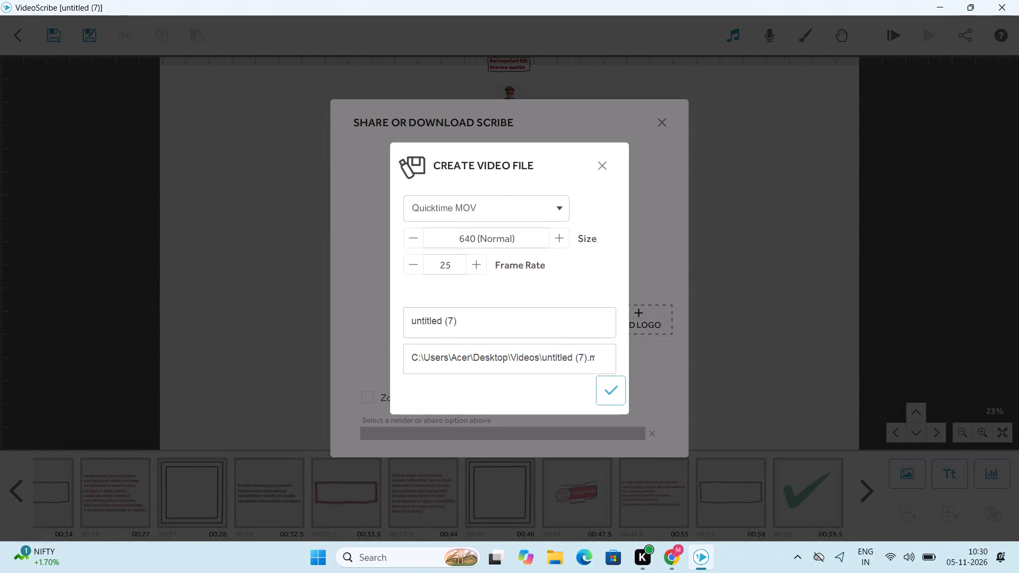
pyautogui.hotkey('ctrl', 'a')
pyautogui.press('BackSpace')
pyautogui.write('rtr')
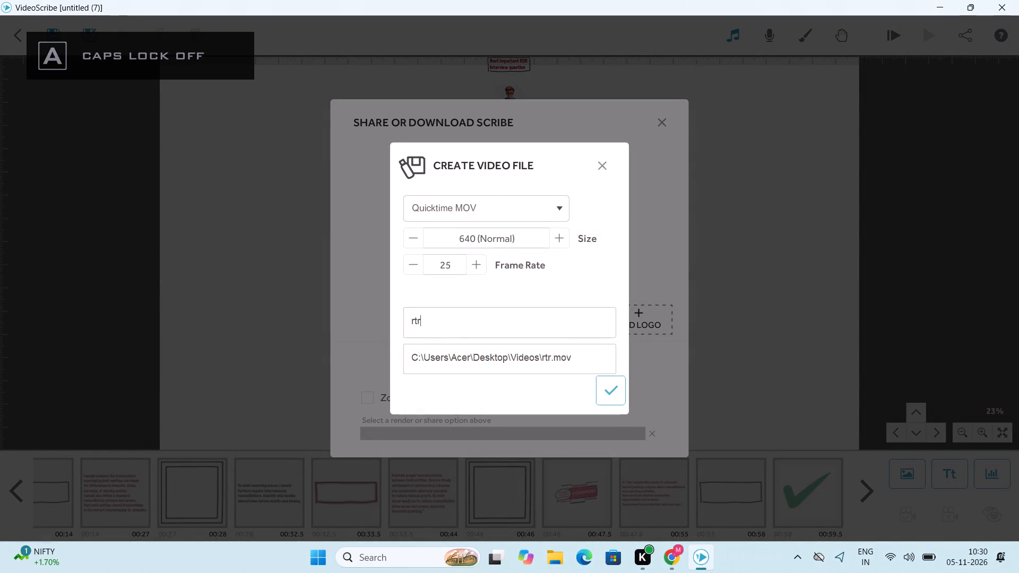
pyautogui.press('space')
pyautogui.press('BackSpace')
pyautogui.press('BackSpace')
pyautogui.press('BackSpace')
pyautogui.press('BackSpace')
pyautogui.press('BackSpace')
pyautogui.write('INTERVIEW')
pyautogui.press('space')
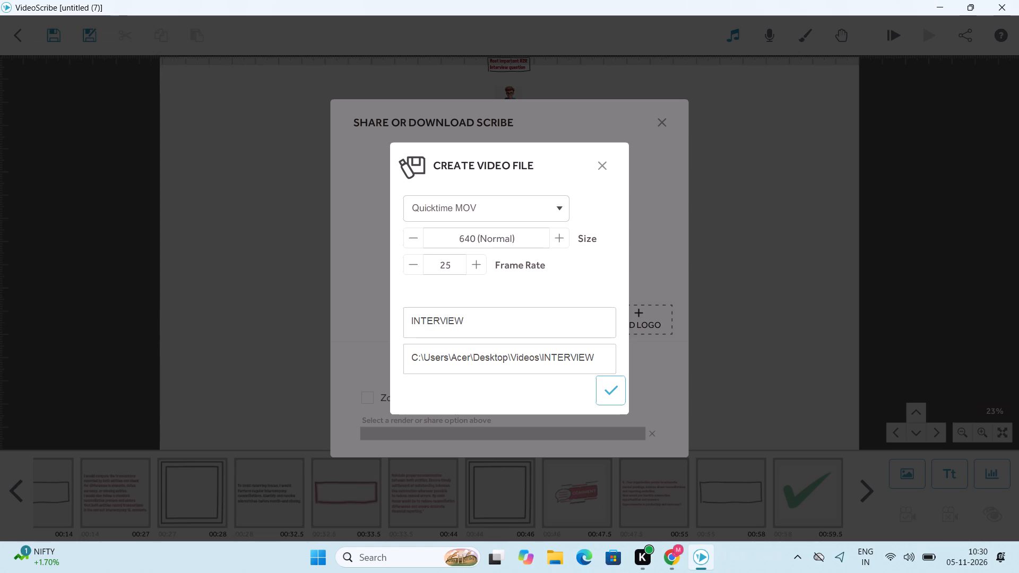
pyautogui.write('R2R')
pyautogui.press('space')
pyautogui.write('4 NOV')
pyautogui.write('. 2026 SHORTS')
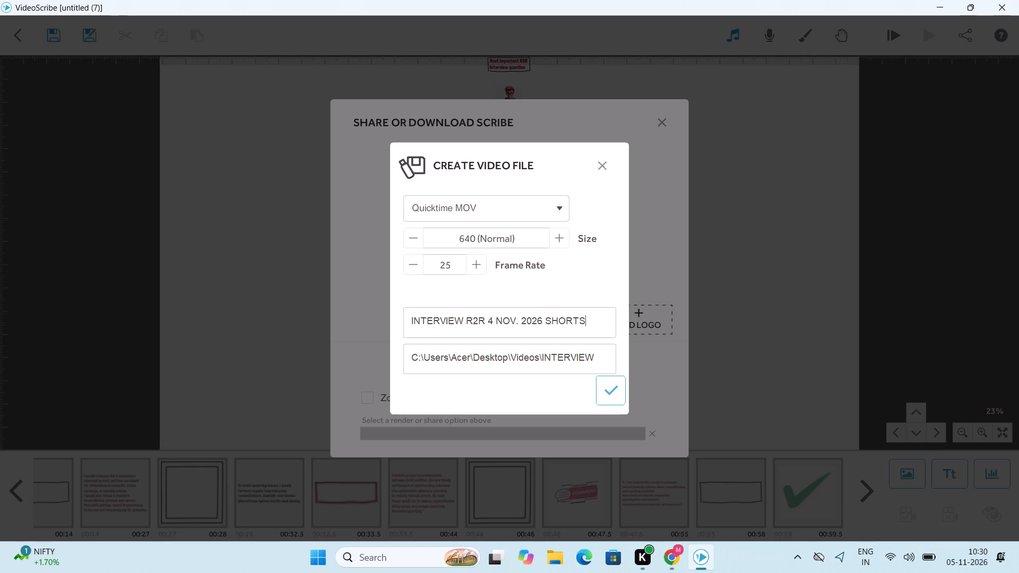
pyautogui.click(605, 381)
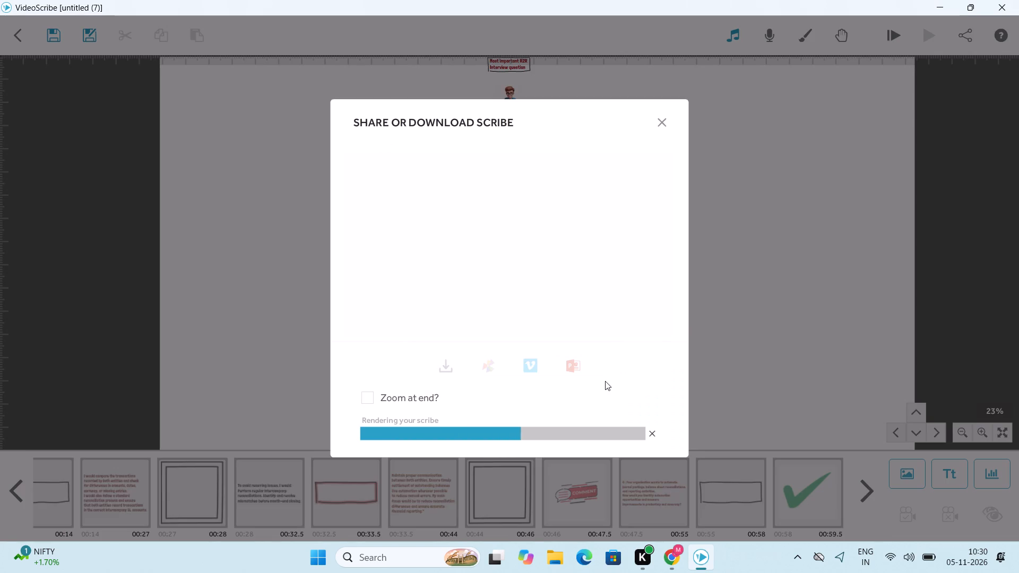
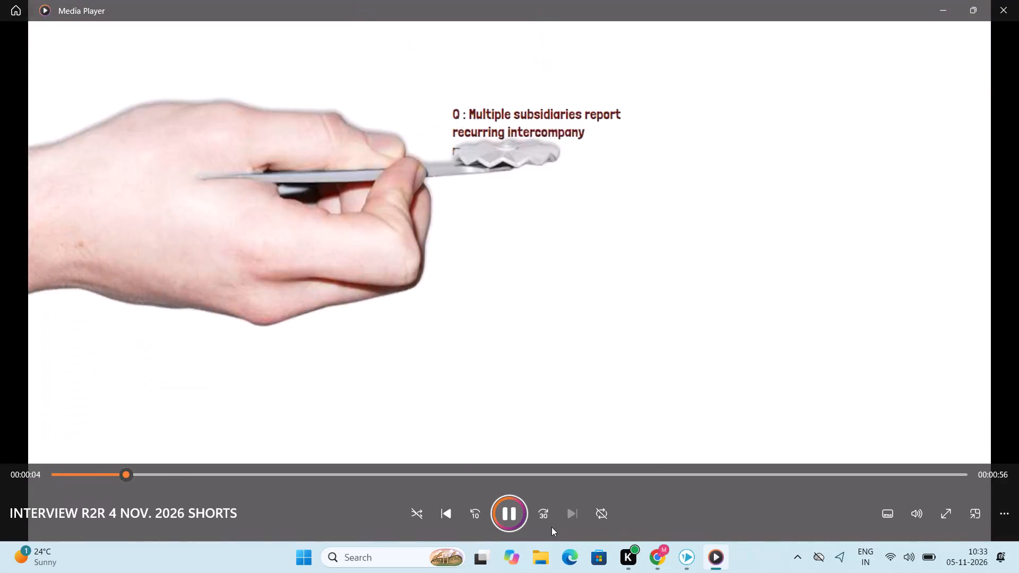
# Pause playback of the exported R2R interview shorts video during its opening question.
pyautogui.click(522, 503)
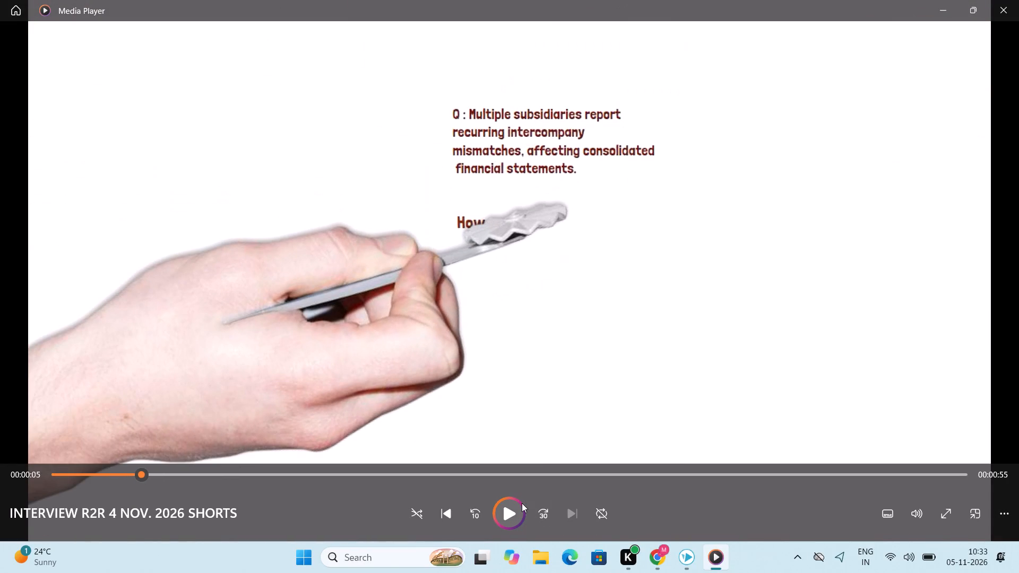
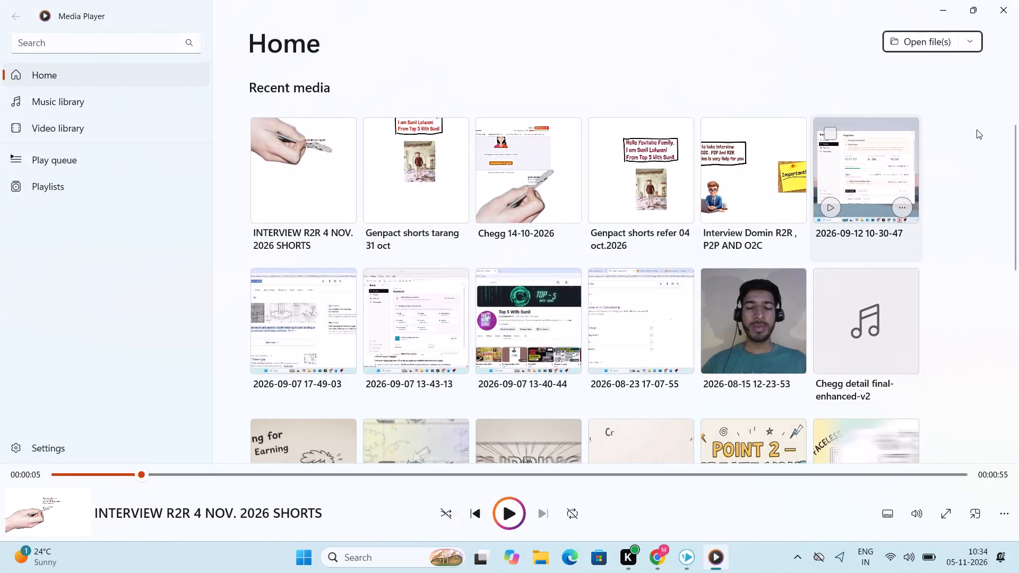
# Close the media player showing the exported R2R interview shorts video and return to the scribe.
pyautogui.click(1016, 7)
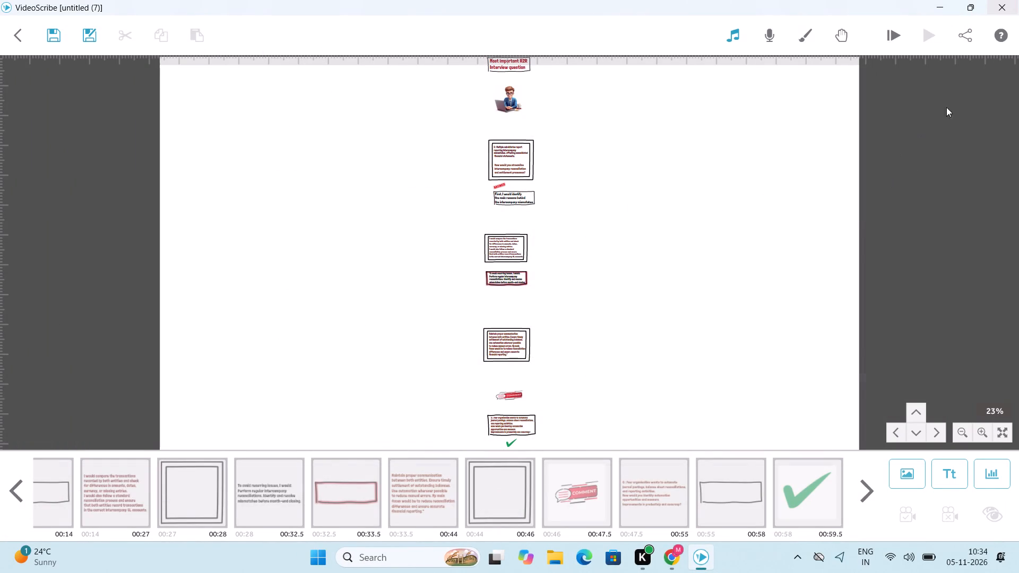
# Close VideoScribe with the untitled R2R interview scribe still open.
pyautogui.click(1005, 2)
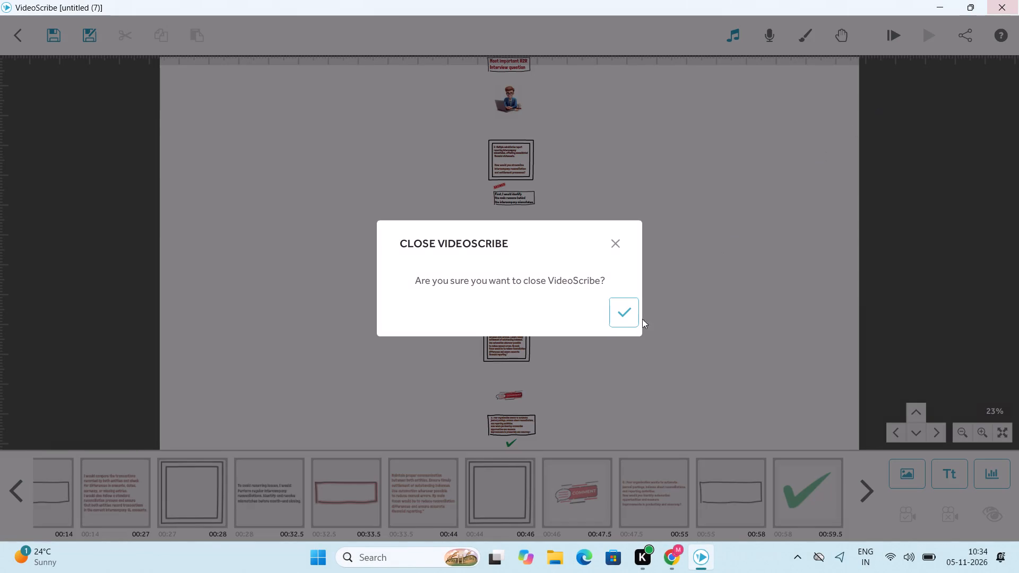
pyautogui.click(623, 309)
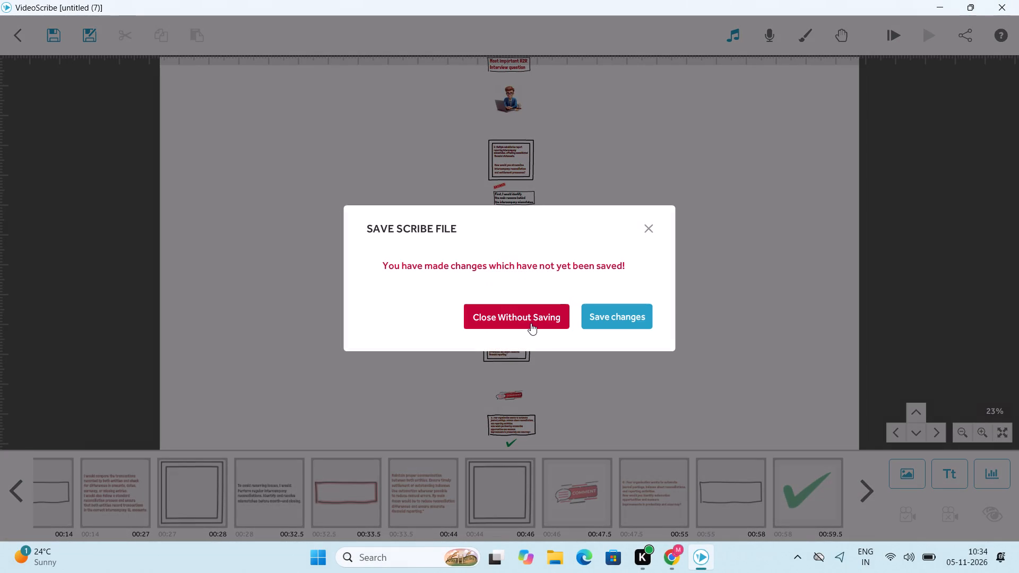